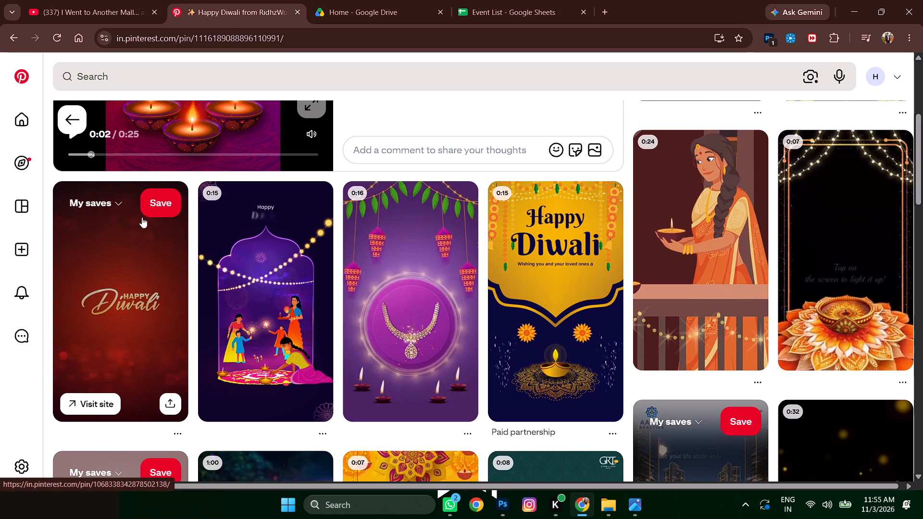
Open the red Happy Diwali video pin, play it with sound, copy its page address, and pause it.
left_click(115, 304)
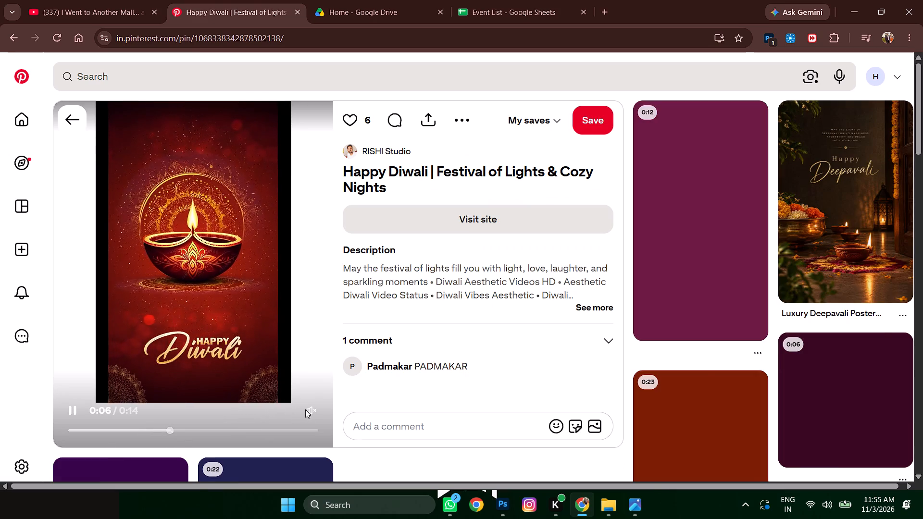
left_click(312, 408)
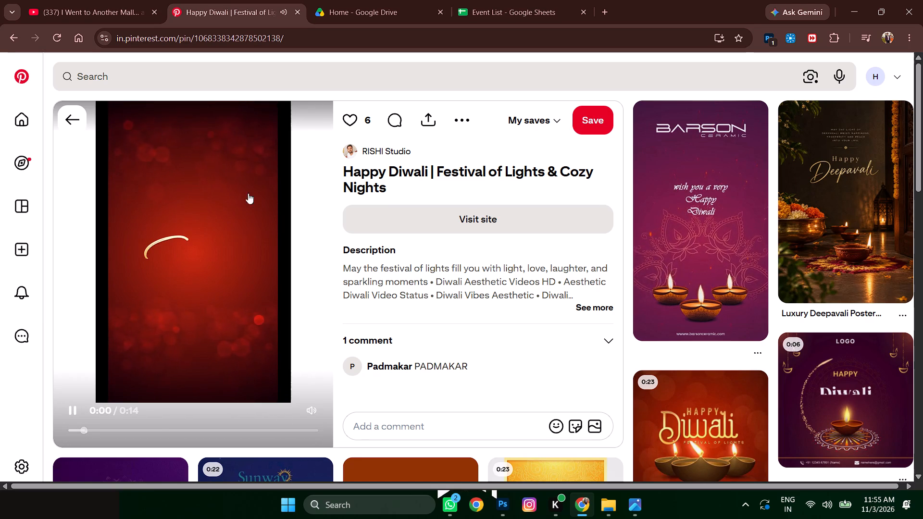
left_click(305, 37)
key("ctrl+c")
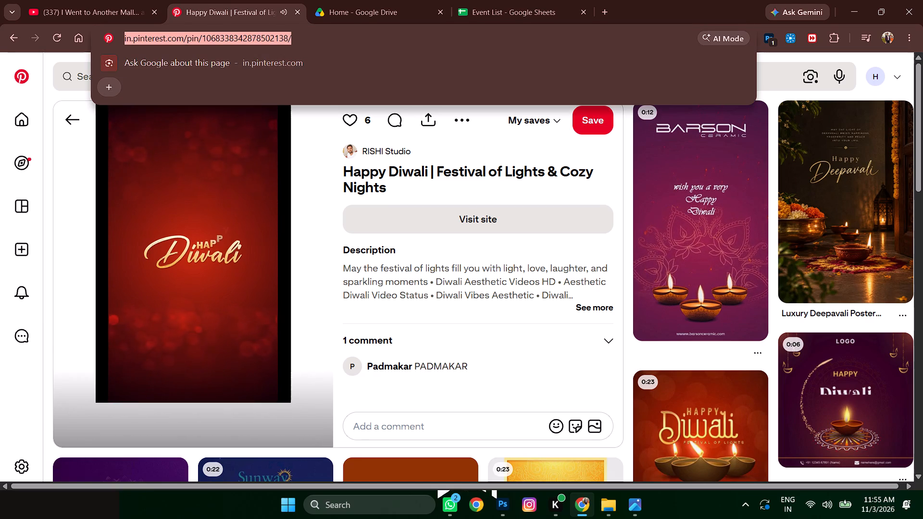
left_click(70, 410)
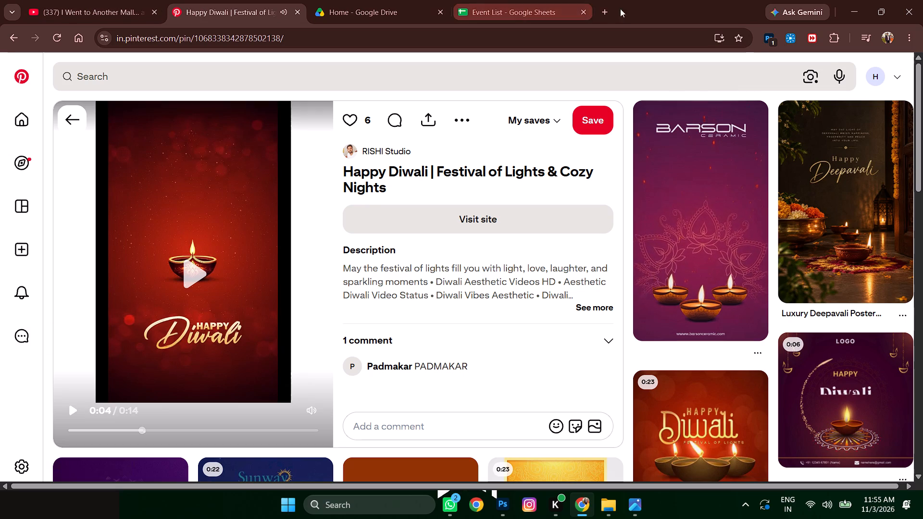
Search Google in a new tab for "pintereas downloder" and open the KlickPin Pinterest Video Downloader site.
left_click(604, 10)
left_click(428, 228)
type("pintereas downloder")
key("Return")
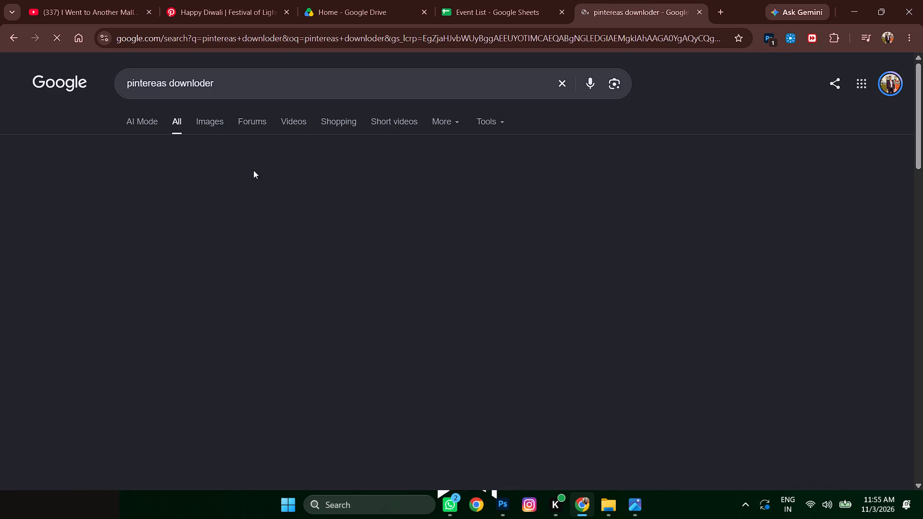
left_click(192, 190)
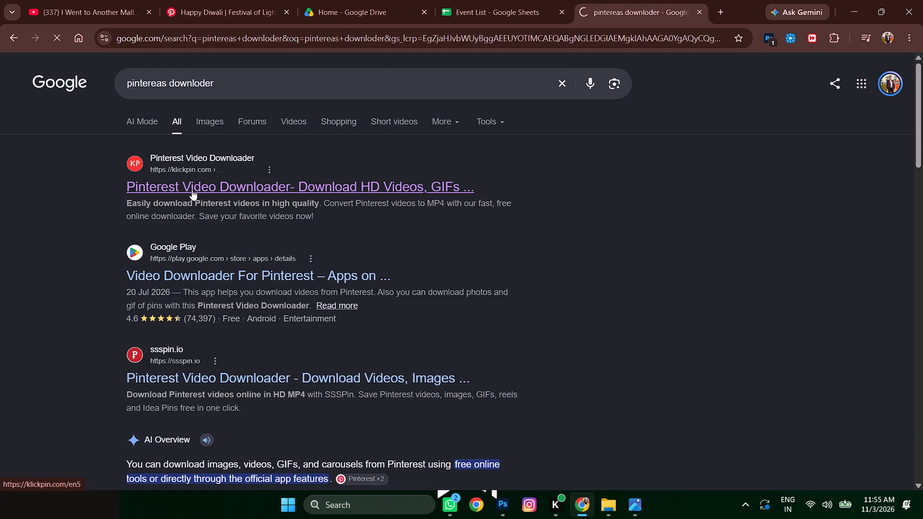
Submit the copied pin address to KlickPin and download the Diwali video.
left_click(210, 232)
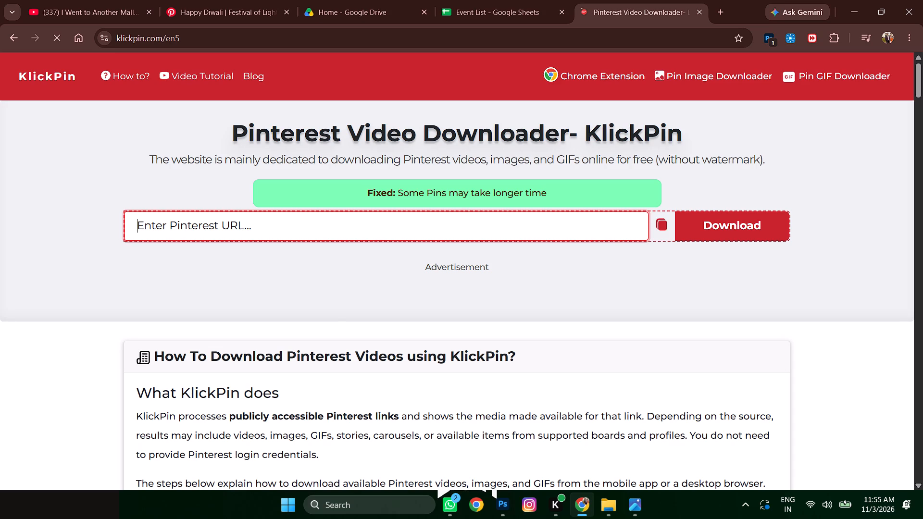
key("ctrl+v")
key("Return")
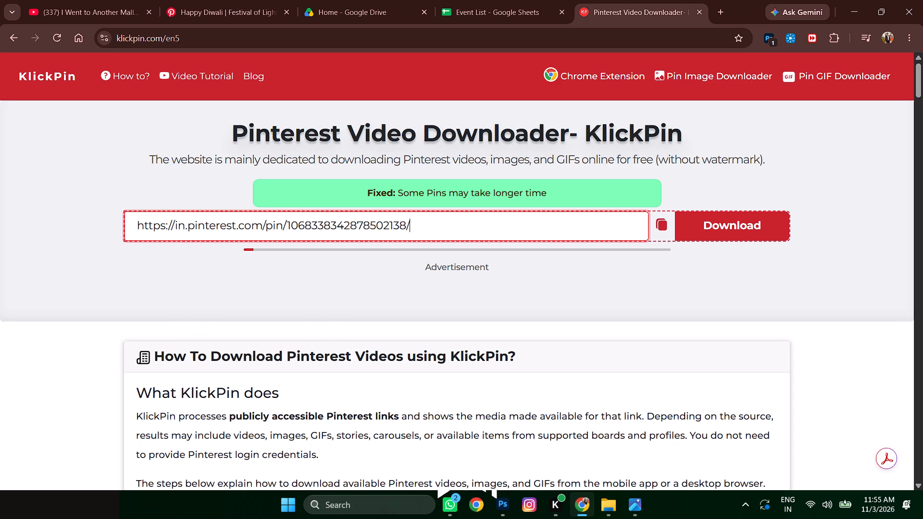
left_click(410, 276)
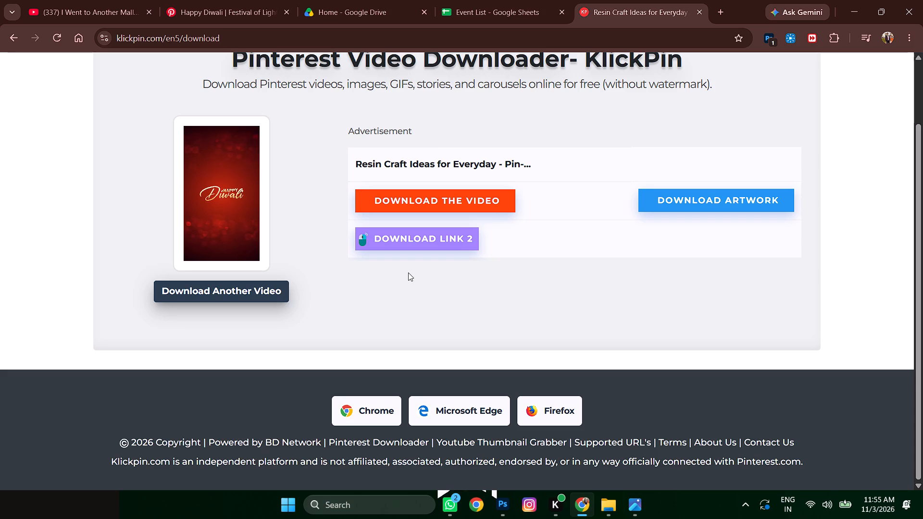
left_click(444, 201)
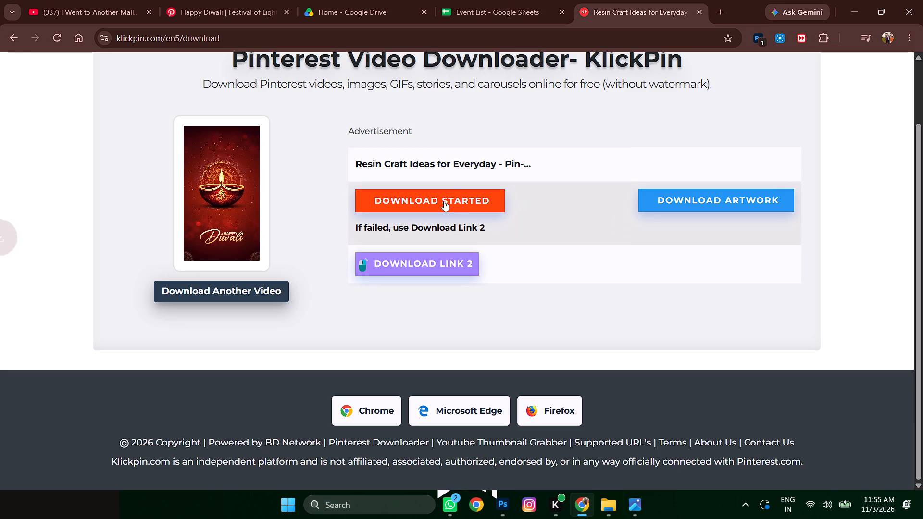
Show the downloaded KlickPin video in its folder, copy the file, and minimize the File Explorer window.
left_click(817, 69)
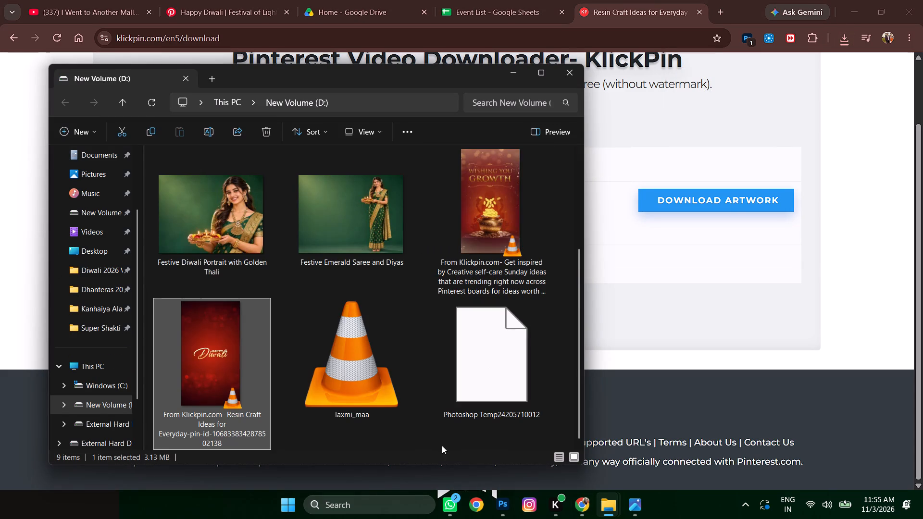
left_click(207, 324)
key("ctrl+c")
left_click(512, 77)
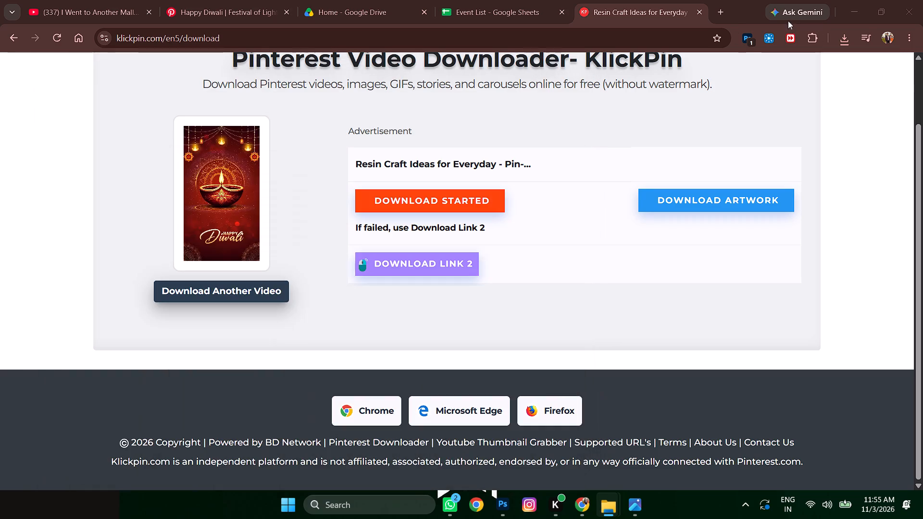
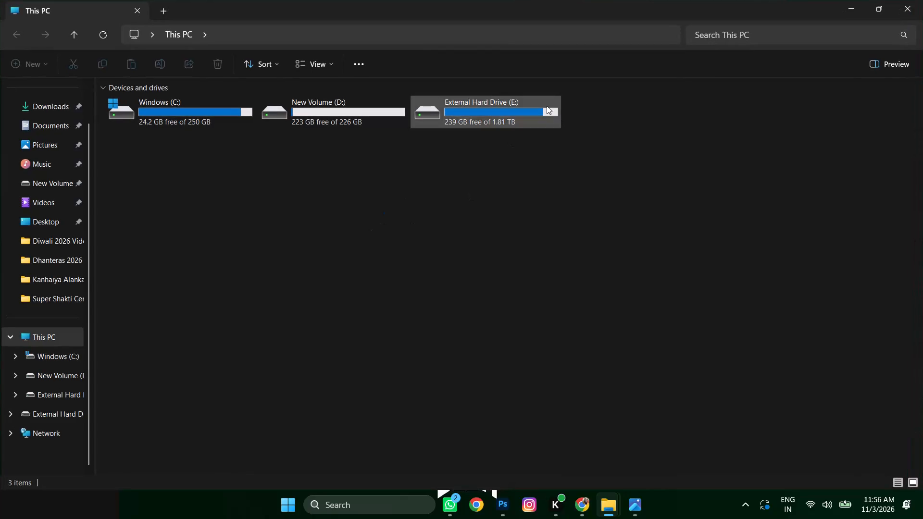
Open the Jewellery Palace client folder inside the Digibazzar folder on External Hard Drive (E:).
double_click(194, 150)
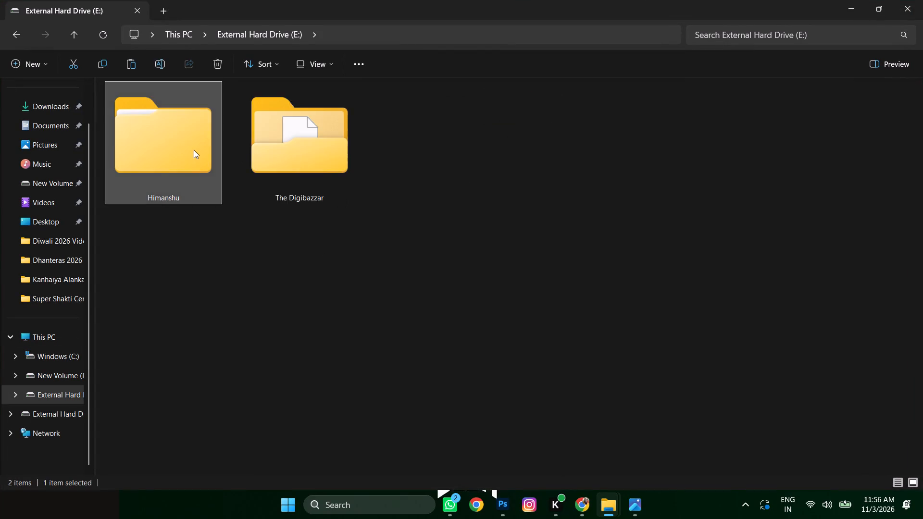
double_click(184, 125)
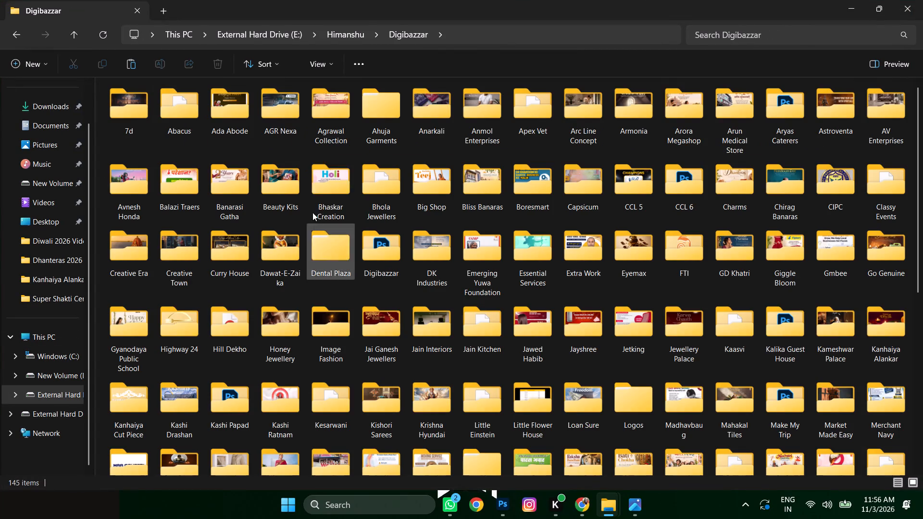
left_click(317, 187)
type("jjj")
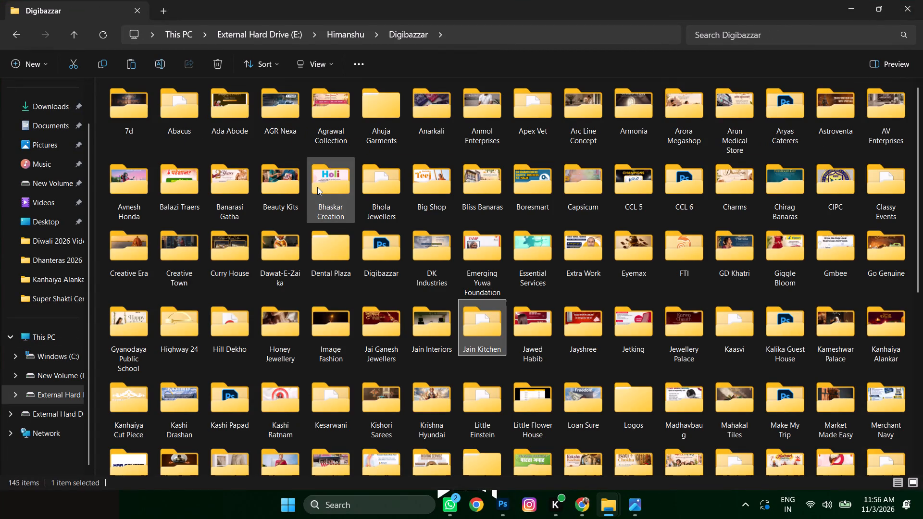
key("j")
key("j")
key("j")
key("j")
double_click(697, 322)
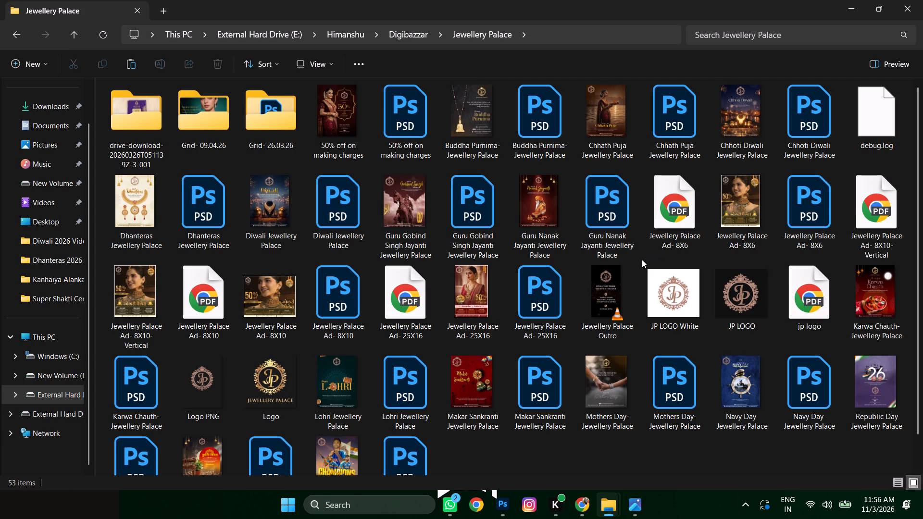
Create a new folder named "Diwali 2026 Videi- Jewellery Palace" in the Jewellery Palace folder.
left_click(546, 200)
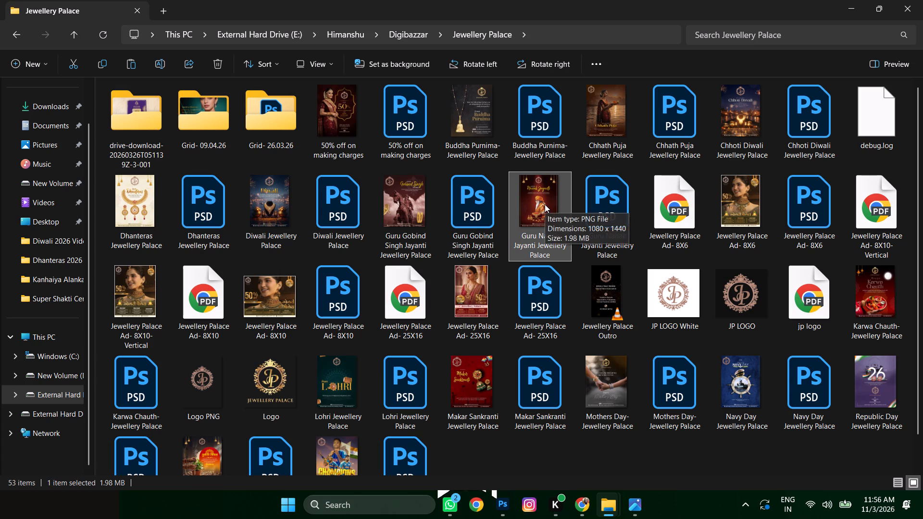
left_click(551, 449)
right_click(551, 449)
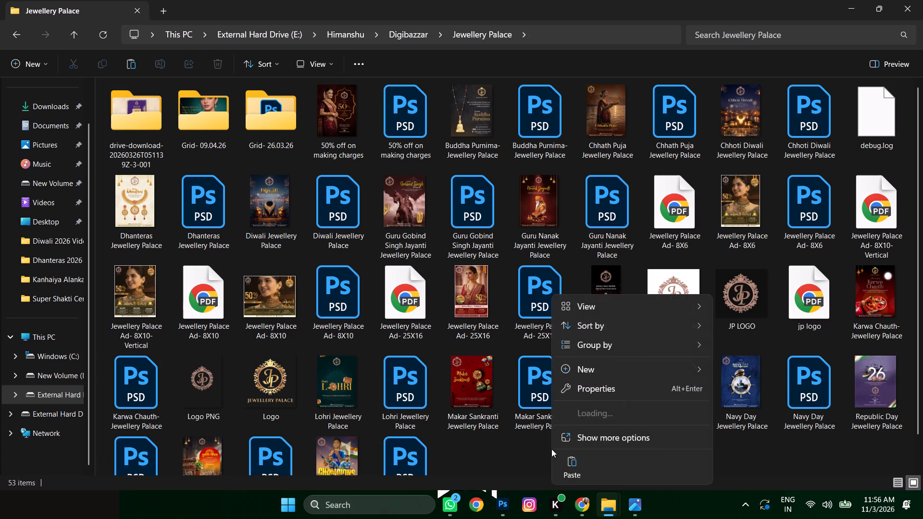
left_click(603, 371)
left_click(760, 218)
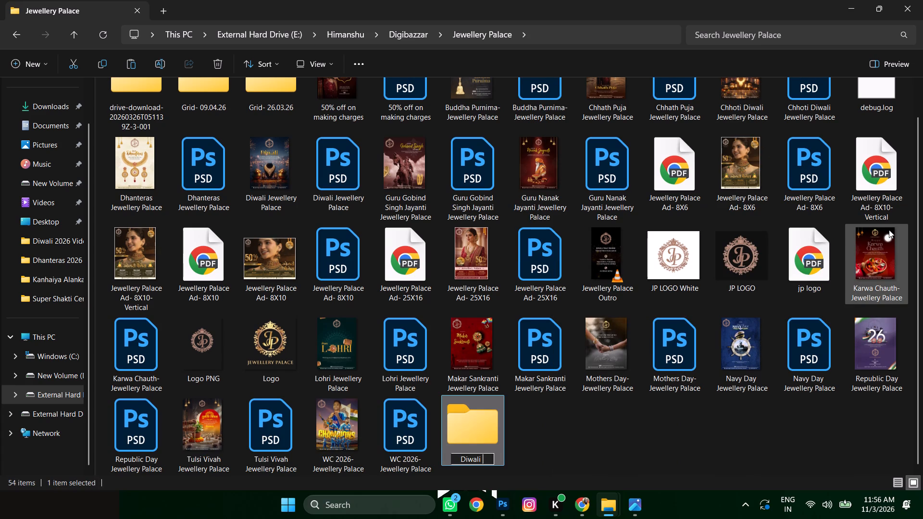
type("2026")
key("space")
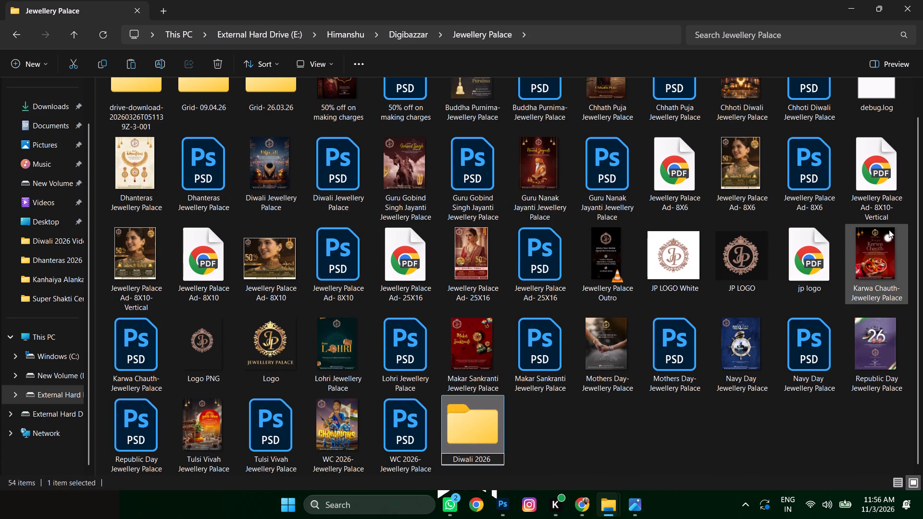
key("j")
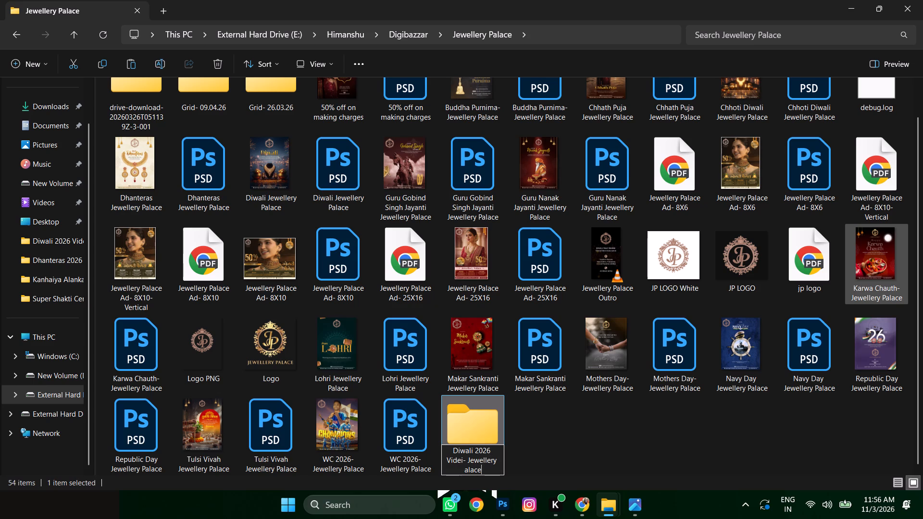
key("Left")
key("Left")
key("Left")
key("Left")
key("Left")
key("Return")
Paste the copied KlickPin video into the new Diwali 2026 folder and return to the Jewellery Palace folder.
double_click(466, 413)
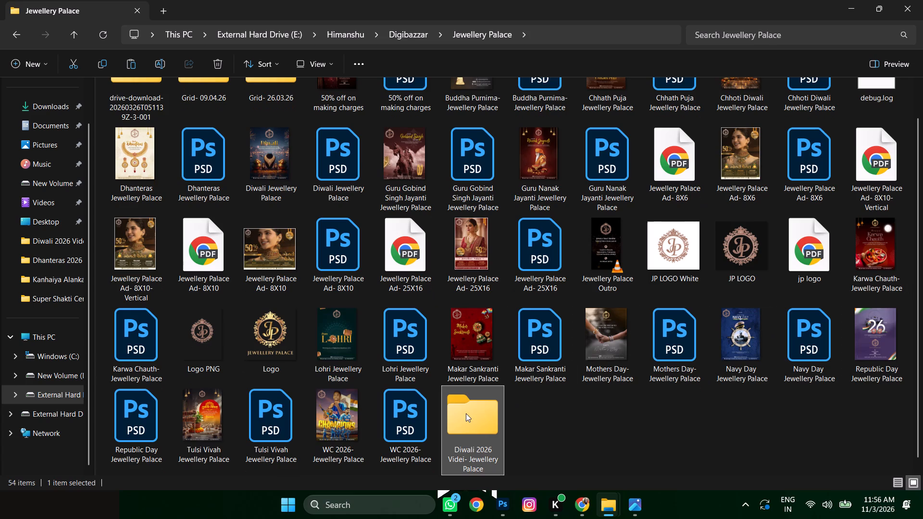
left_click(344, 236)
key("ctrl+v")
left_click_drag(469, 189, 464, 194)
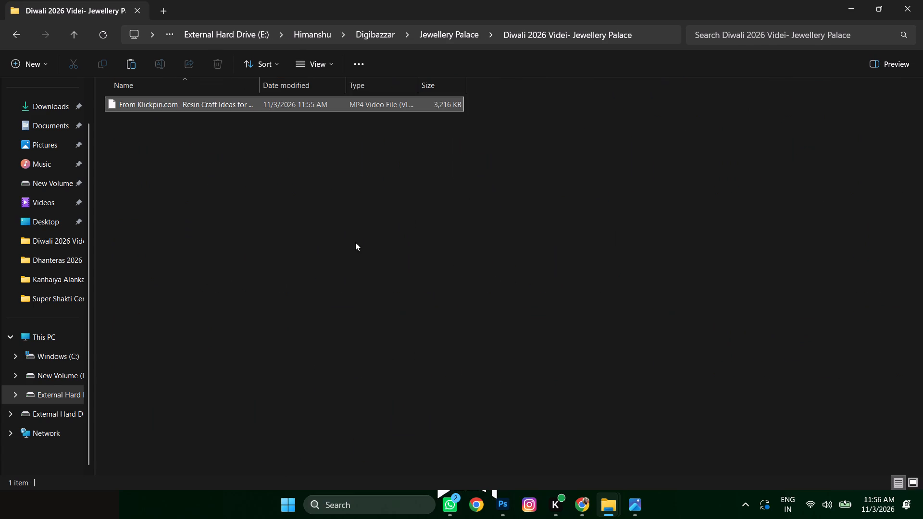
scroll(360, 242, "up", 20, "ctrl")
scroll(360, 242, "up", 12, "ctrl")
left_click(497, 282)
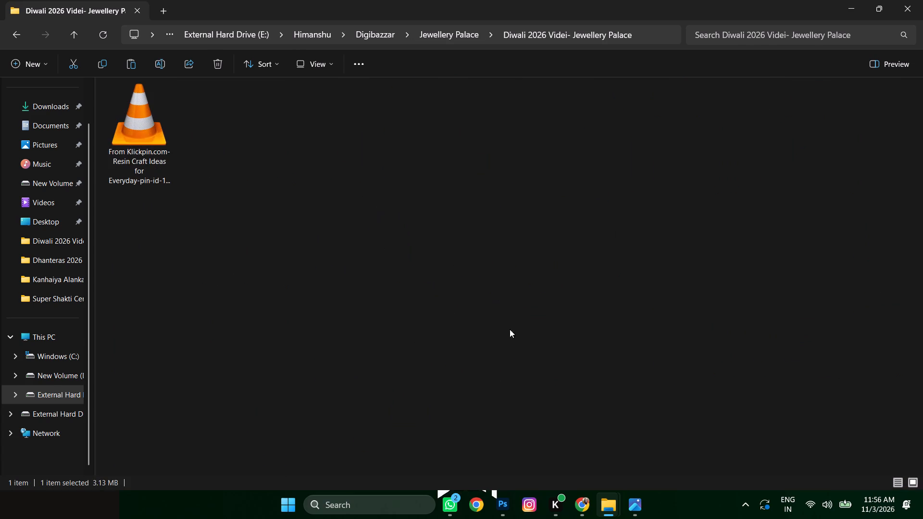
left_click_drag(531, 364, 527, 356)
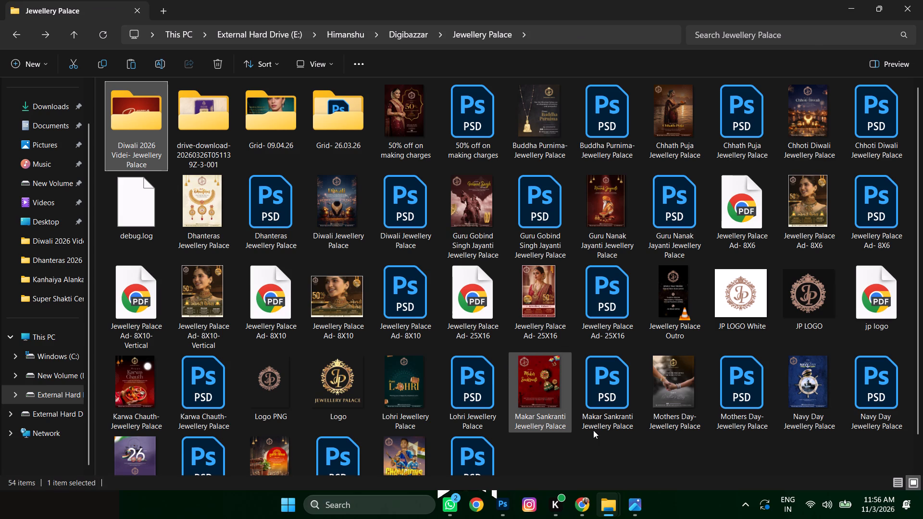
Copy the gold Logo image and the Jewellery Palace Outro video into the Diwali 2026 Videi- Jewellery Palace folder.
left_click(351, 375)
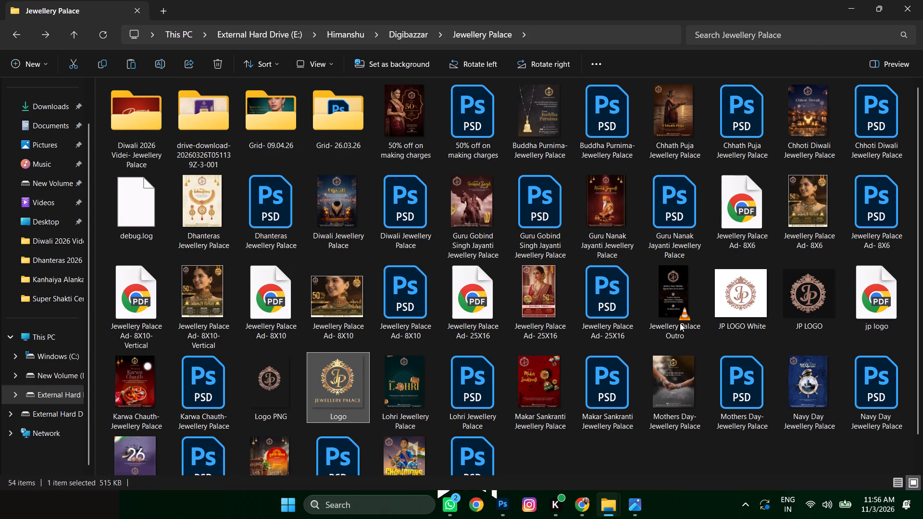
left_click(675, 290)
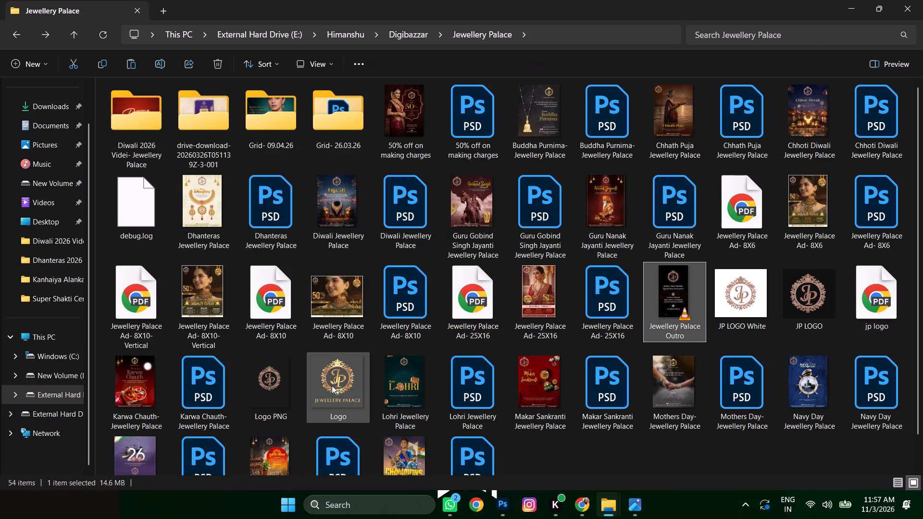
left_click(332, 385, "ctrl")
key("ctrl+c")
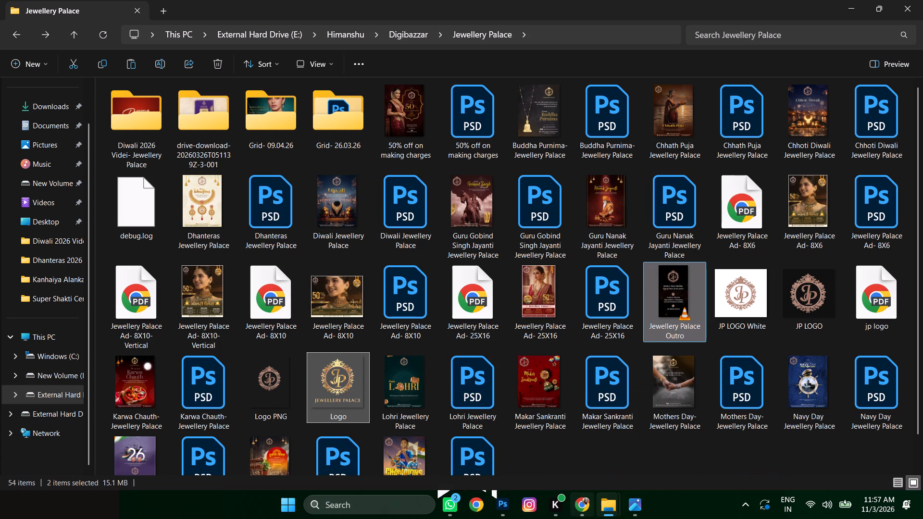
double_click(151, 117)
left_click(441, 257)
key("ctrl+v")
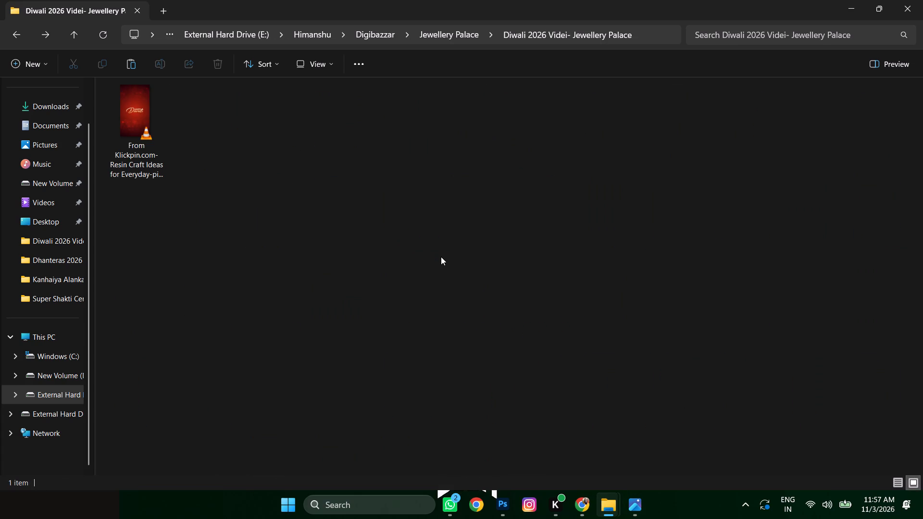
left_click(354, 270)
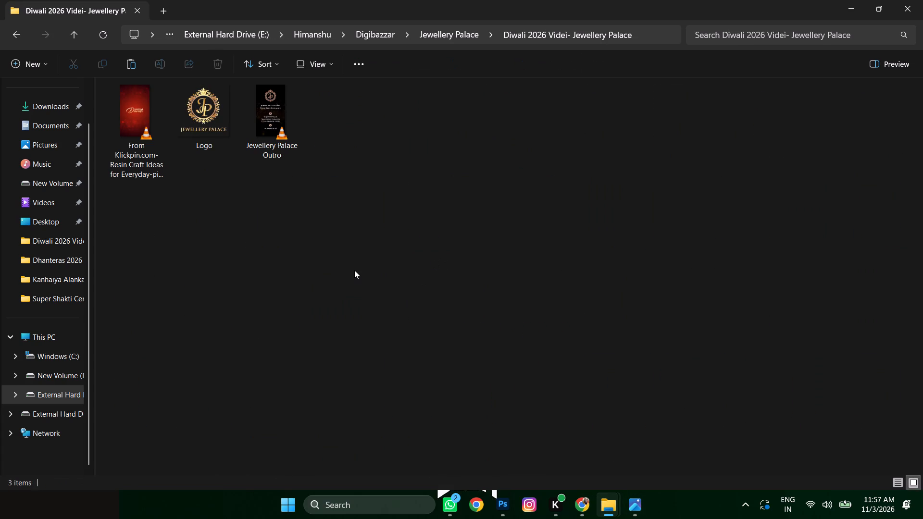
Switch to Photoshop and close the open Dhanteras cement poster document.
left_click(505, 498)
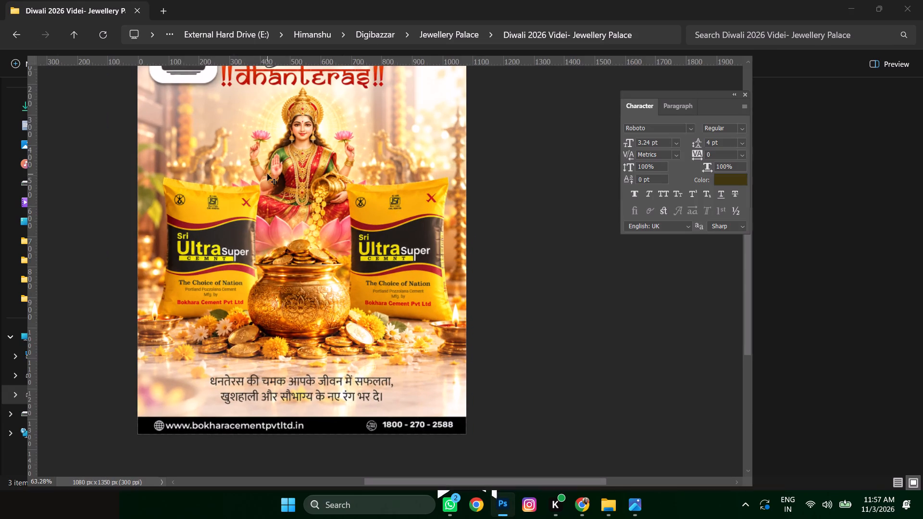
left_click(195, 45)
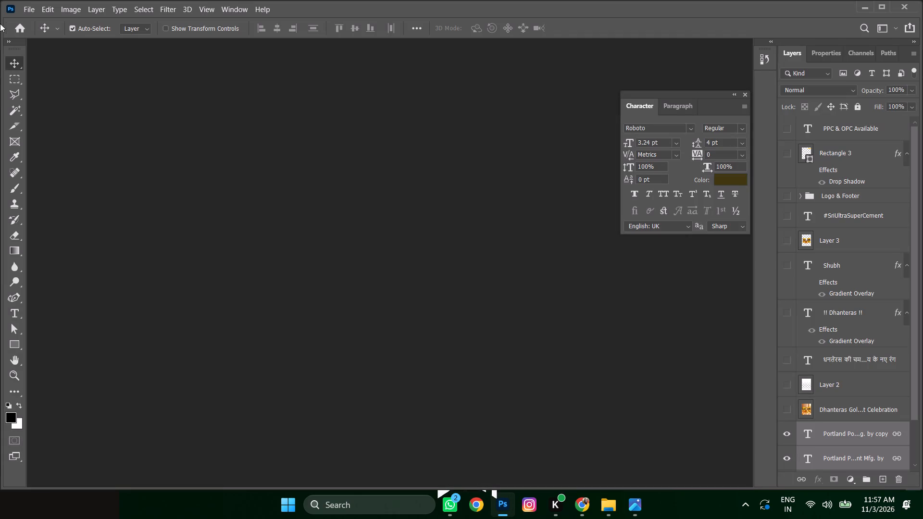
Create a new 1080 x 1920 px document at 300 ppi in RGB Color from the recent presets.
left_click(27, 5)
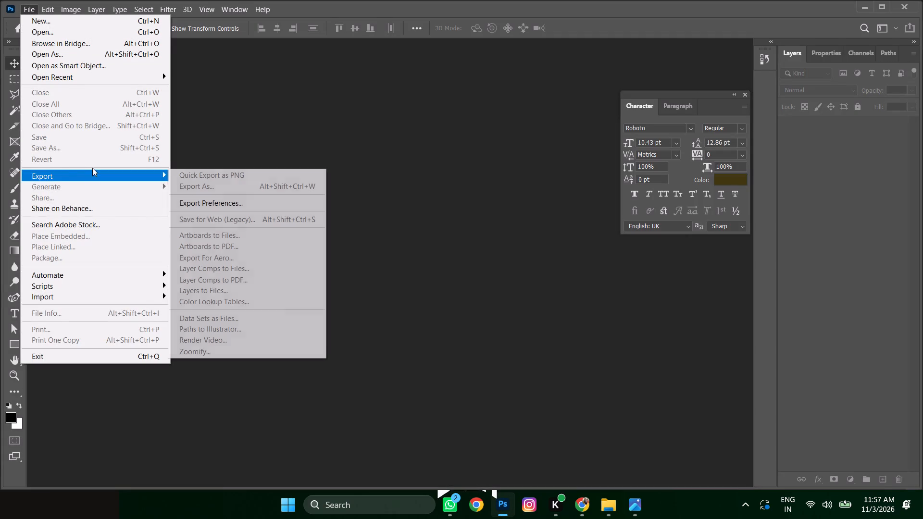
left_click(61, 23)
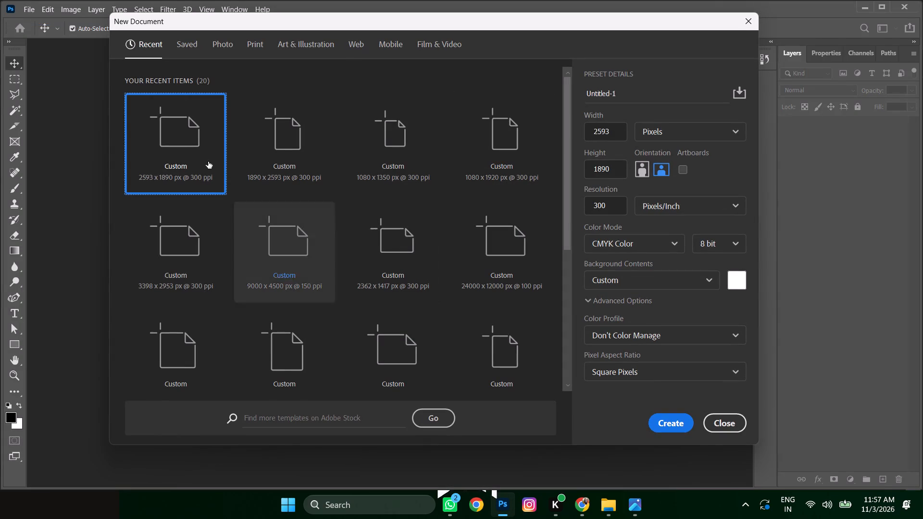
left_click(289, 148)
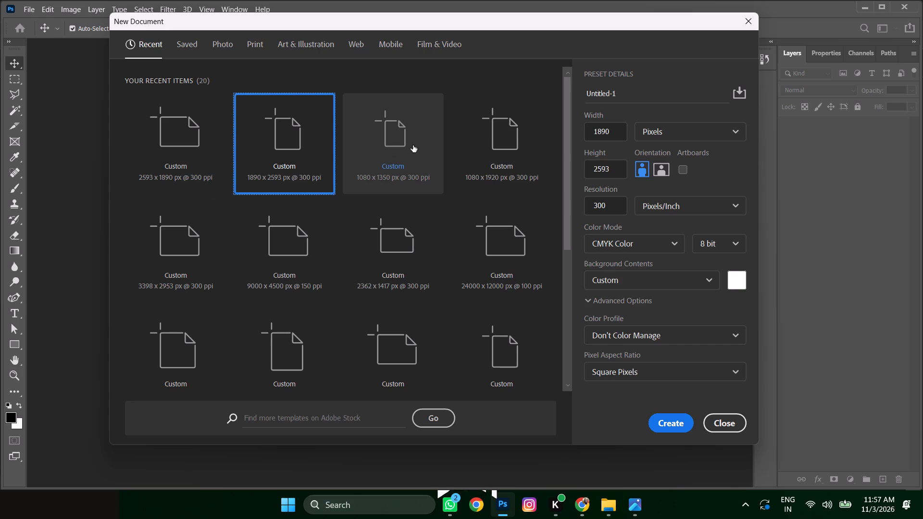
left_click(489, 136)
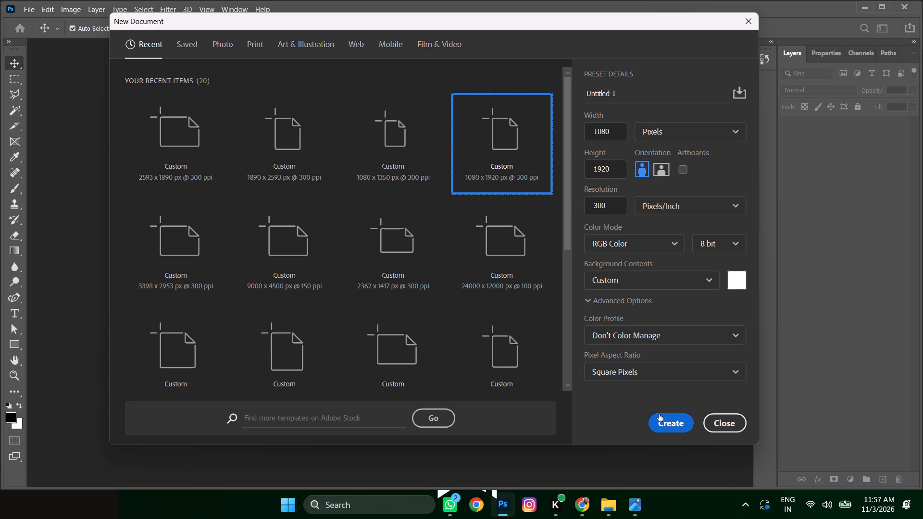
left_click(671, 423)
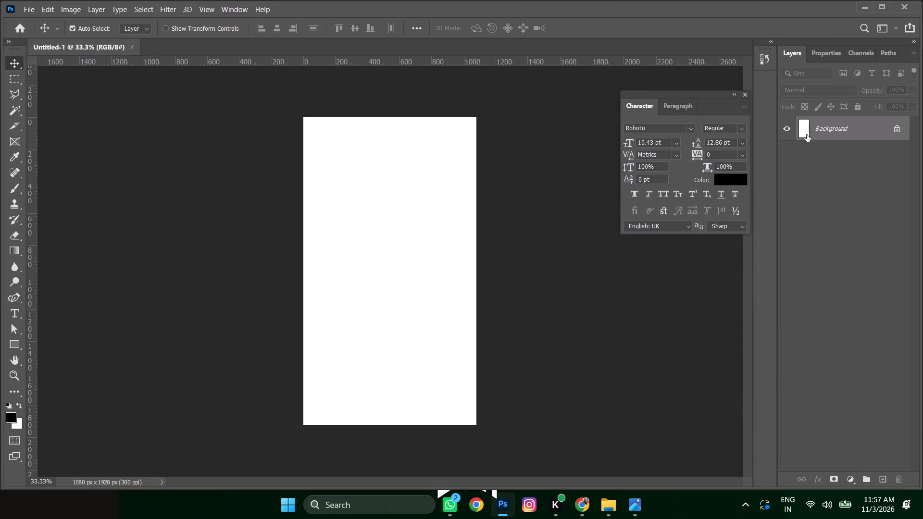
Unlock the white background layer, fill it with black, deselect, and lock the layer again.
left_click(897, 125)
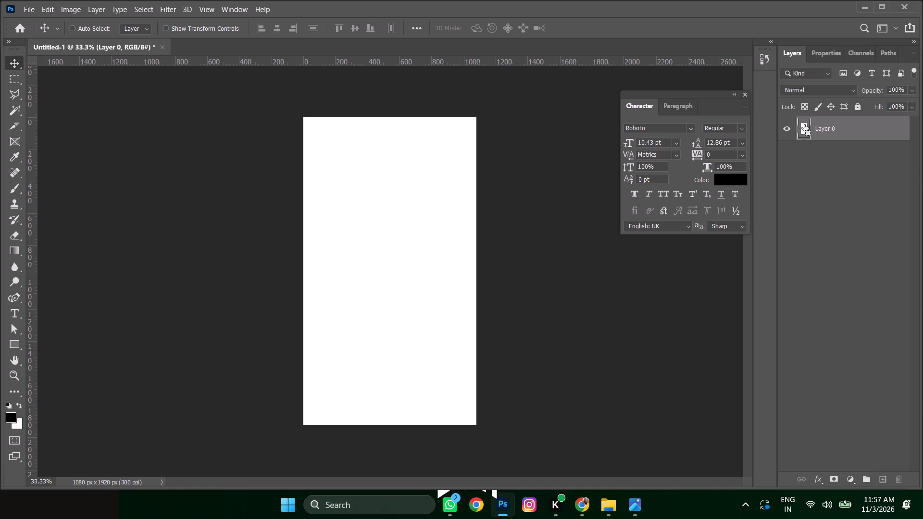
left_click(802, 125, "ctrl")
key("alt+BackSpace")
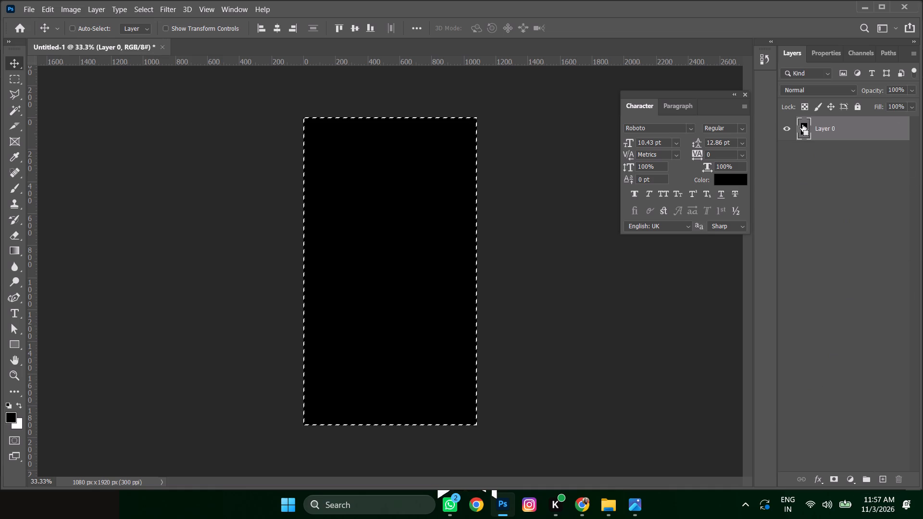
key("ctrl+d")
left_click(856, 107)
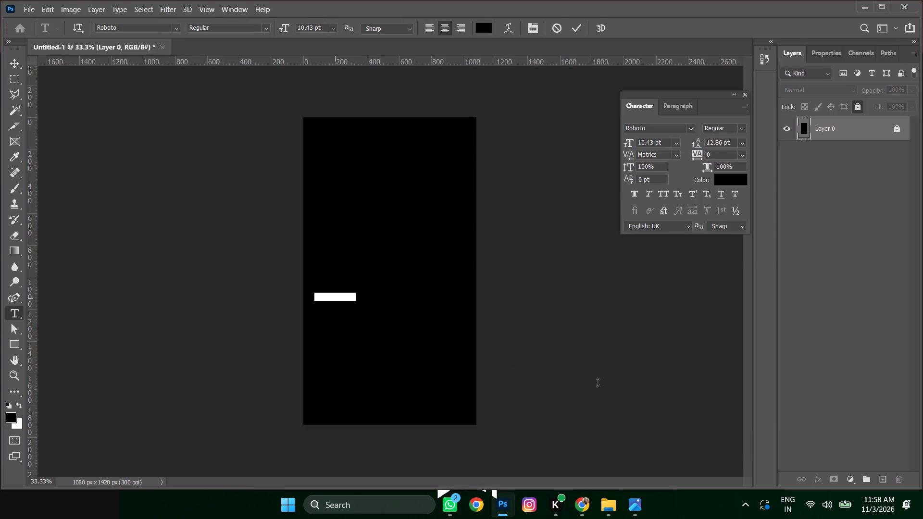
left_click(661, 127)
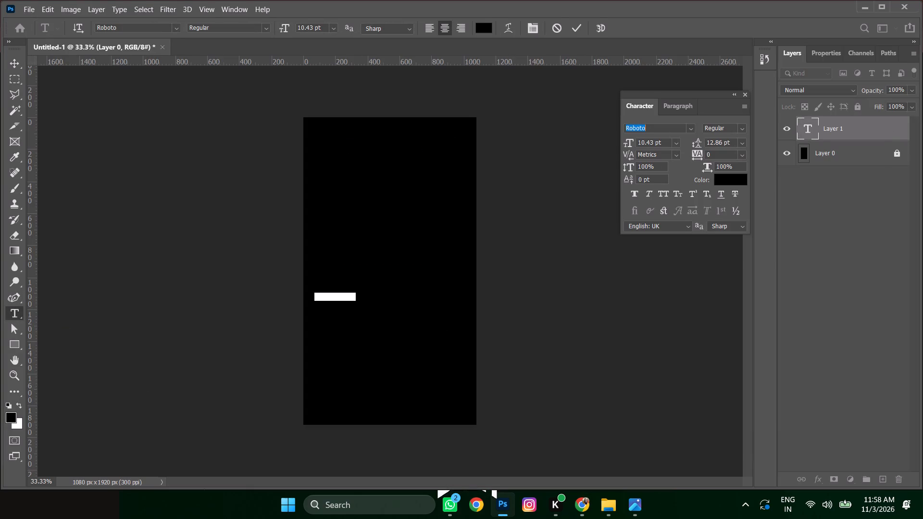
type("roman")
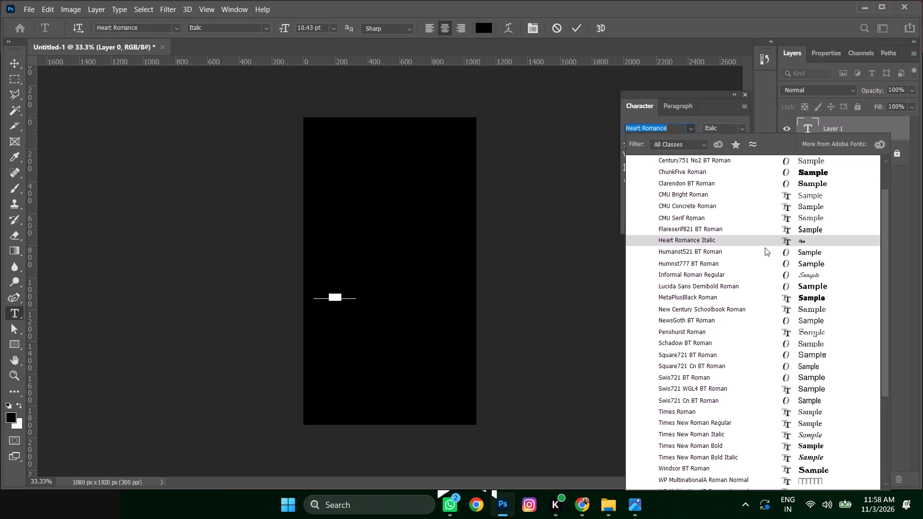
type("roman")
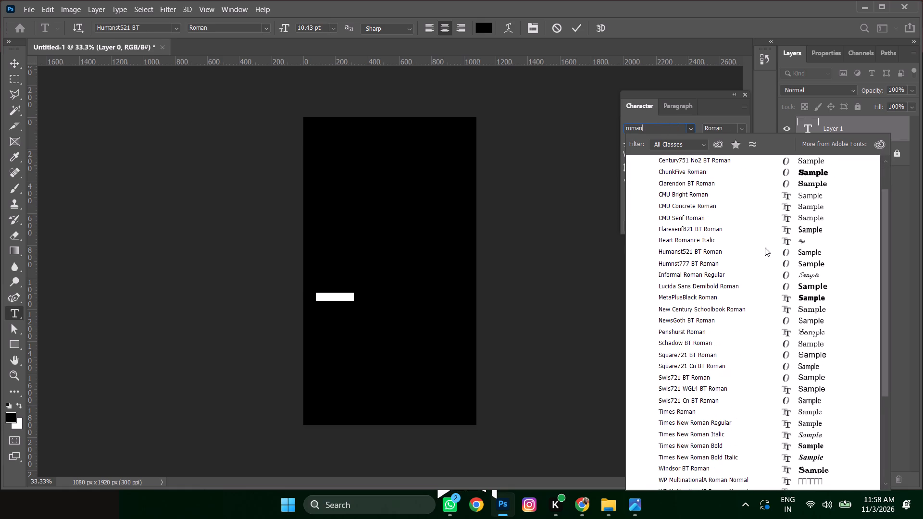
left_click(719, 206)
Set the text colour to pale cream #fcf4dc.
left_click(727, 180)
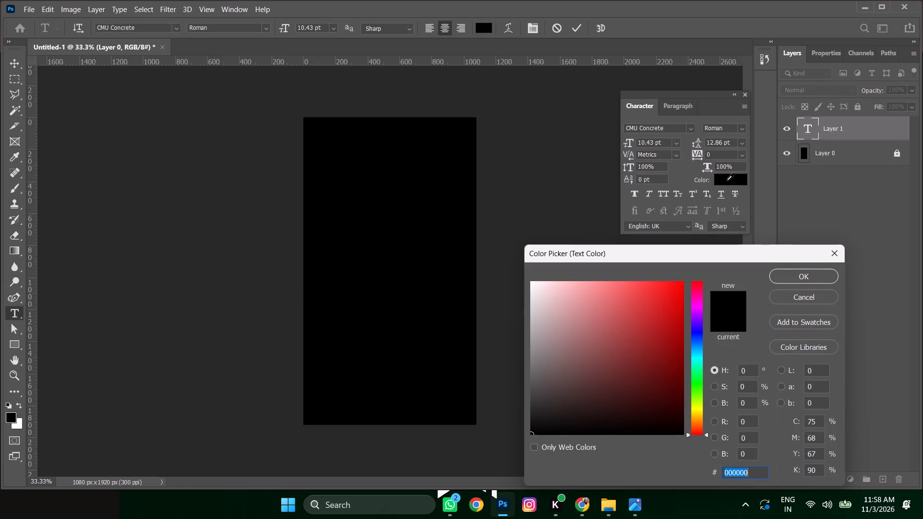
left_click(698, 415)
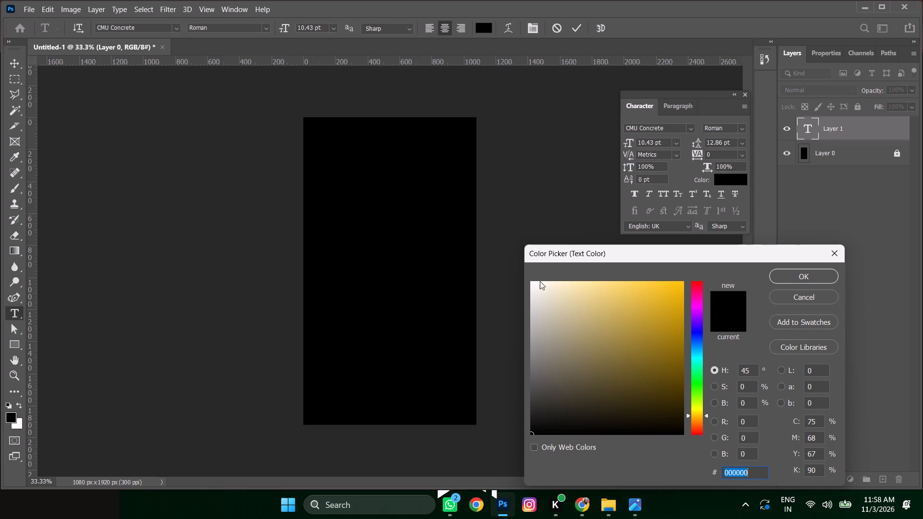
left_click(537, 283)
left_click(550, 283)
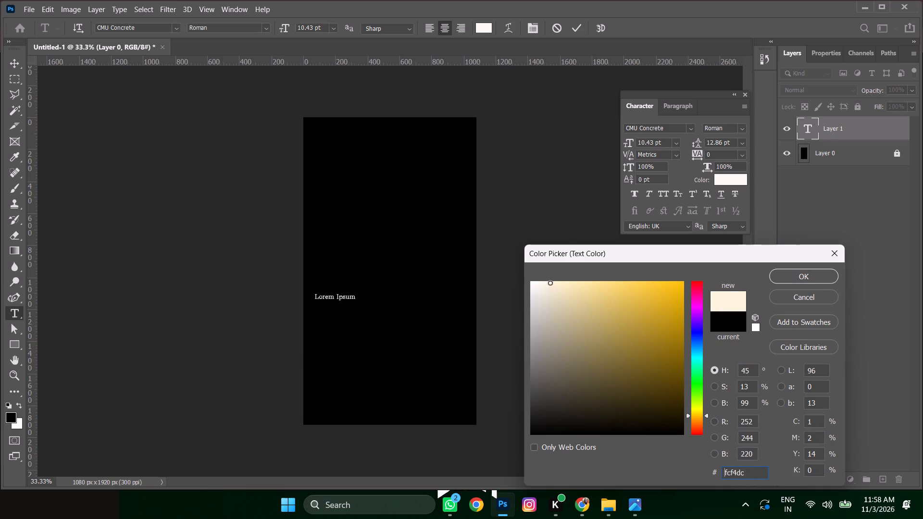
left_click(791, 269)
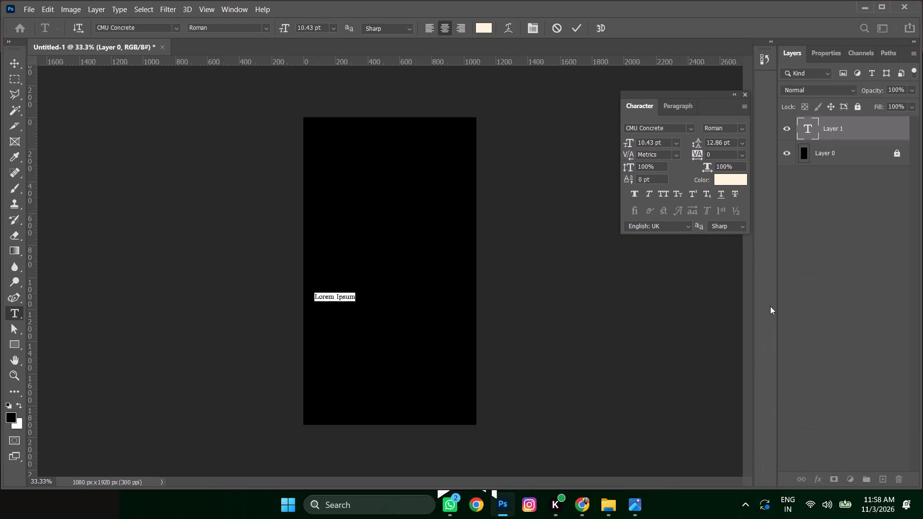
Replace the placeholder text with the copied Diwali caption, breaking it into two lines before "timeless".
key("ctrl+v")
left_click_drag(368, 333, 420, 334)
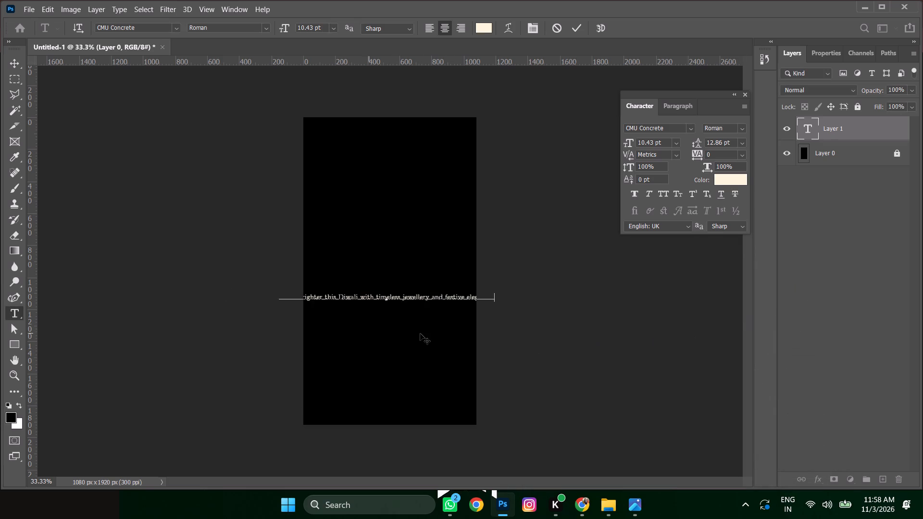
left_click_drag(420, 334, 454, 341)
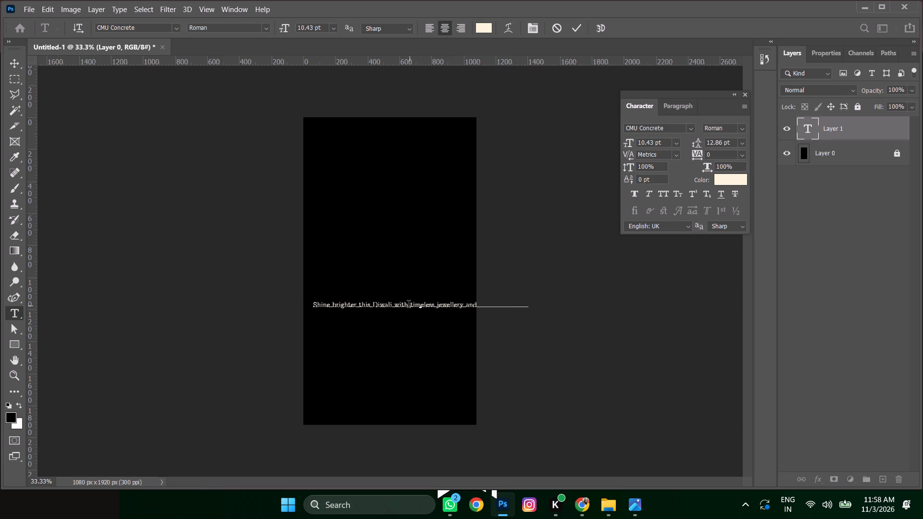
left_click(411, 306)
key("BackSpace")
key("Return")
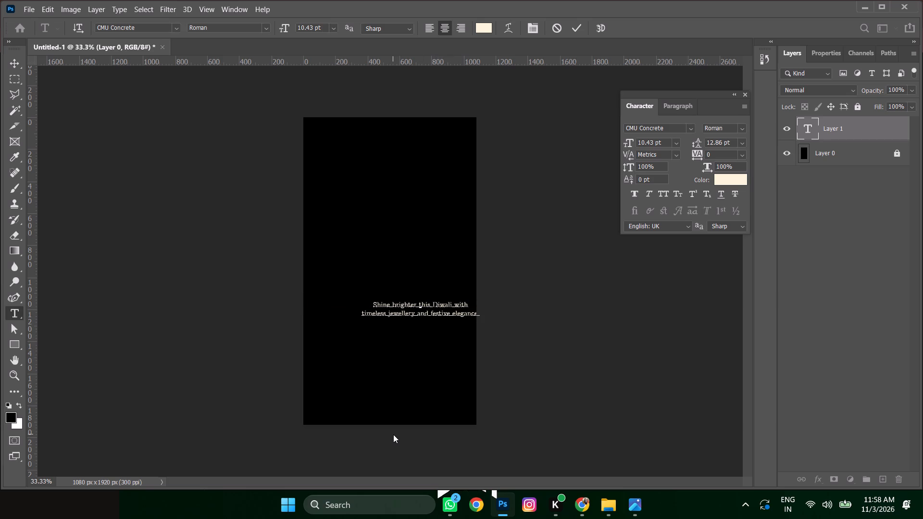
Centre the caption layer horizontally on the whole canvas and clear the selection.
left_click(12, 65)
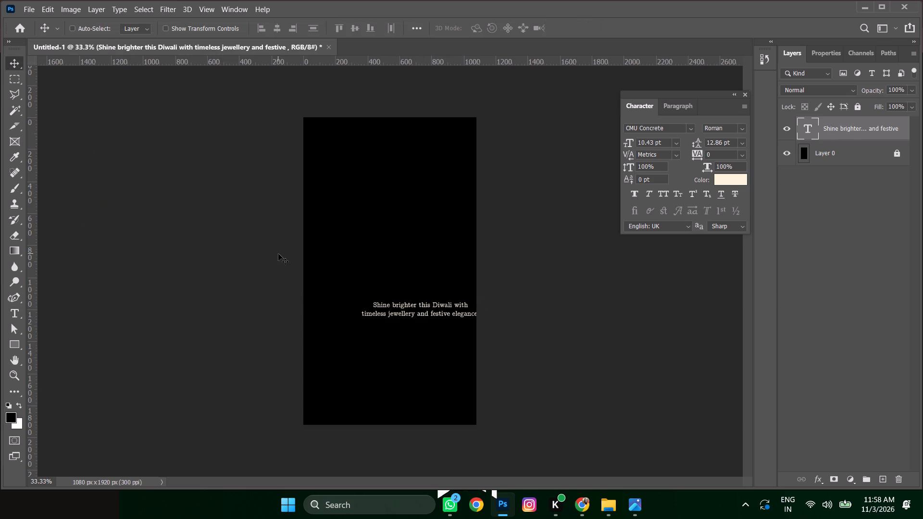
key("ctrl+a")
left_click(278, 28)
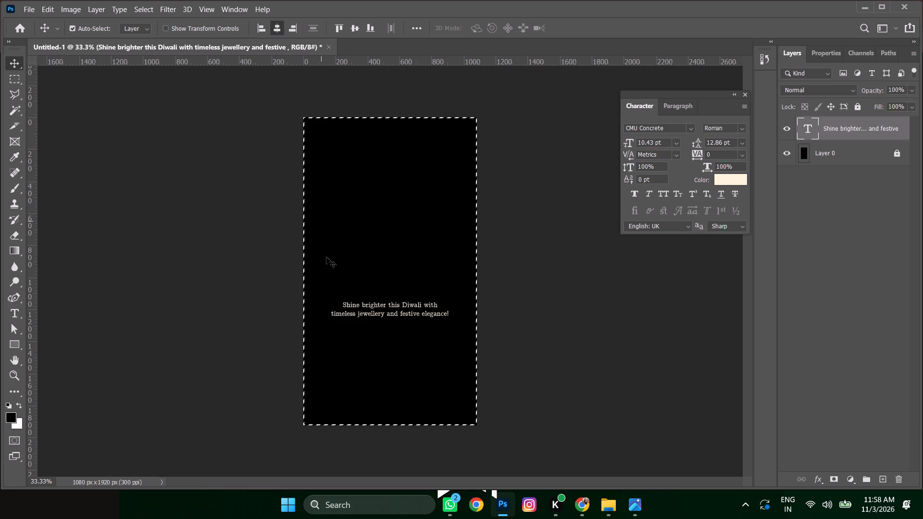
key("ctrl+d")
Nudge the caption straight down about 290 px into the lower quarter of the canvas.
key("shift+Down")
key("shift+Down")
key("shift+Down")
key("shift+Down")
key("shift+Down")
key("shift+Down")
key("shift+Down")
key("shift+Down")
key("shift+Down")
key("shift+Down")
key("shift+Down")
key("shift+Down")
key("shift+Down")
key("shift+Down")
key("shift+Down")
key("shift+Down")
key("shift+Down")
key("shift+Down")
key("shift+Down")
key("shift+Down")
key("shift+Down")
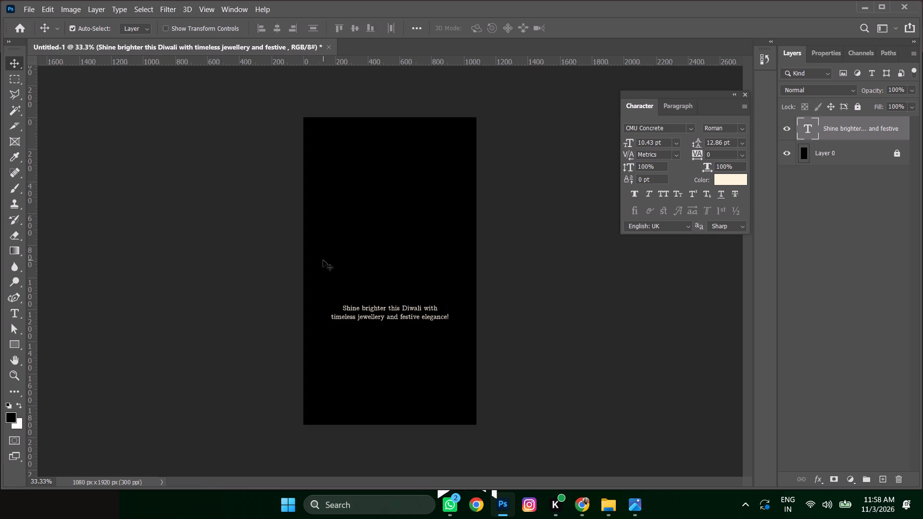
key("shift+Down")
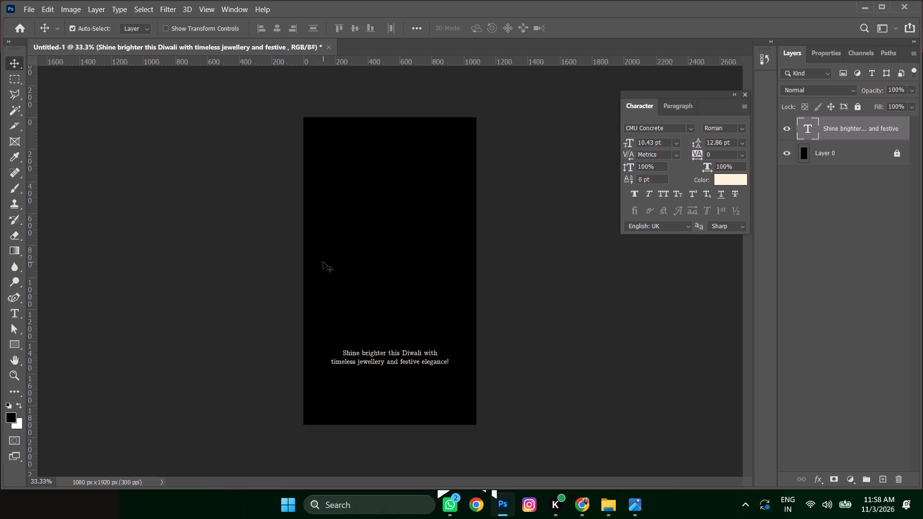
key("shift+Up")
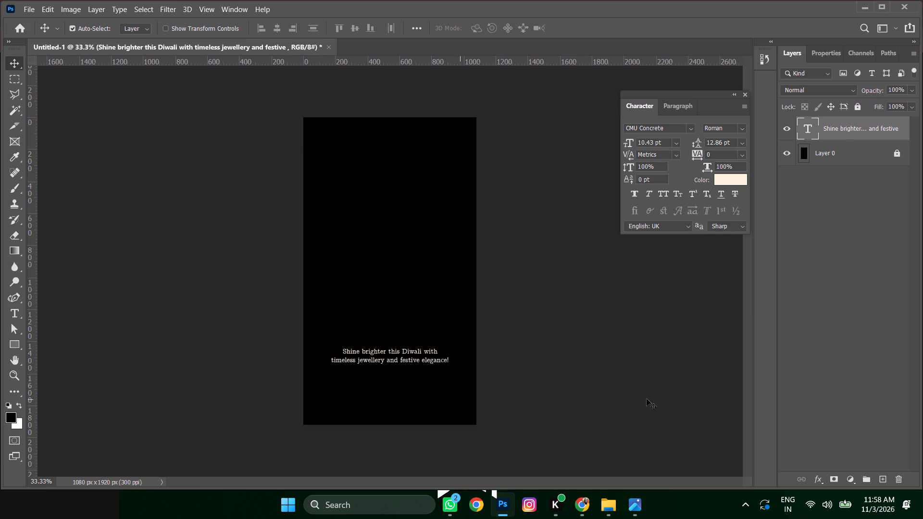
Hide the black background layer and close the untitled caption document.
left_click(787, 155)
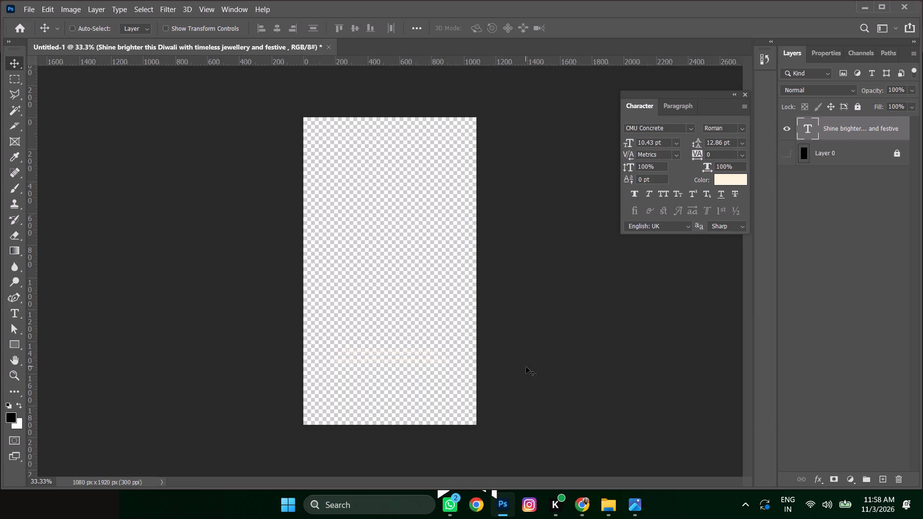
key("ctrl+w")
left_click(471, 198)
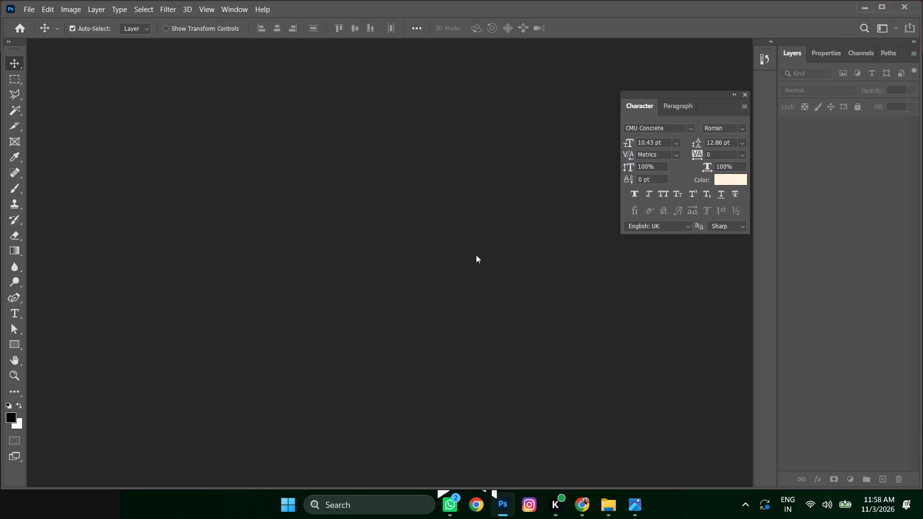
Create a new 1080 x 1920 px document at 300 ppi in RGB Color from the recent presets.
left_click(33, 9)
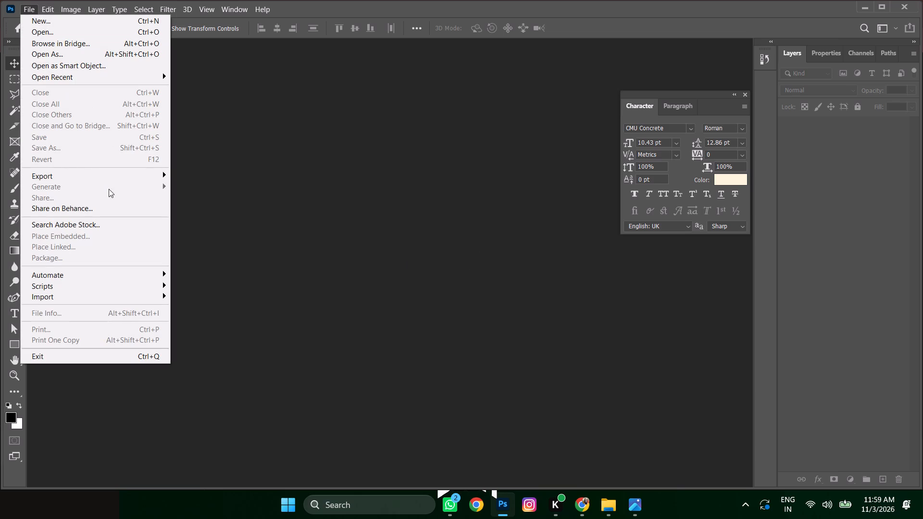
left_click(60, 22)
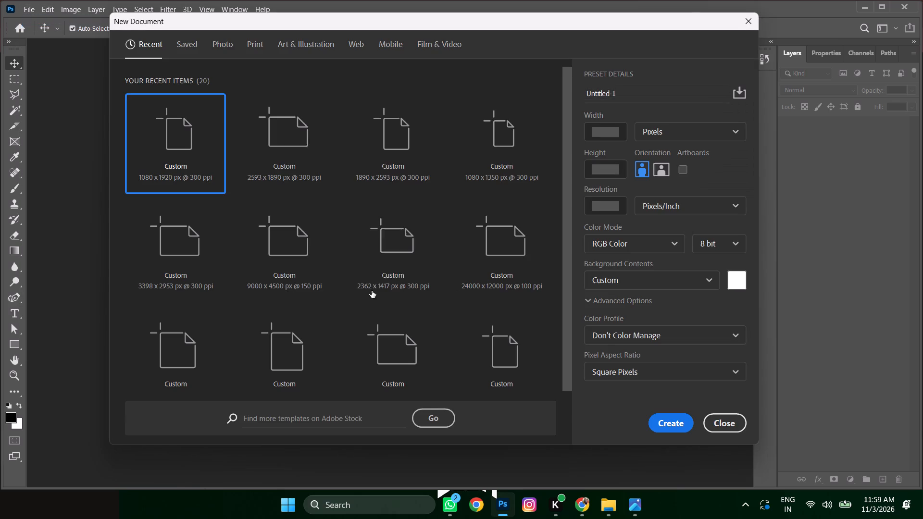
left_click(669, 417)
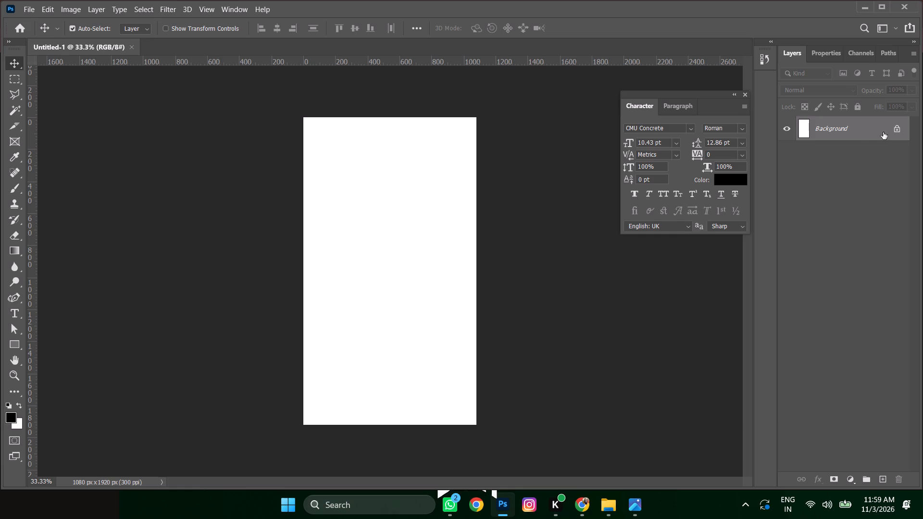
Unlock the white background layer, fill it with black and clear the selection.
left_click(895, 130)
left_click(804, 130, "ctrl")
key("alt+BackSpace")
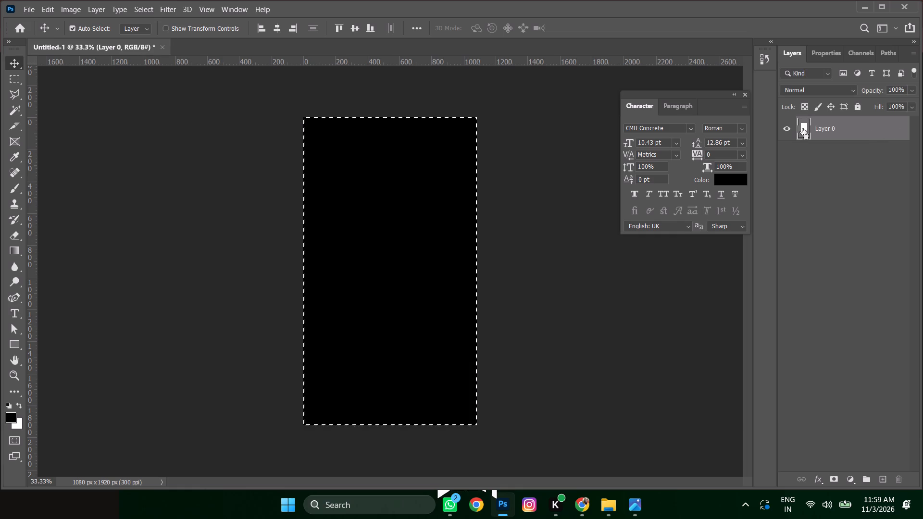
key("ctrl+d")
Set the text colour to light cream #fff6da.
left_click(730, 180)
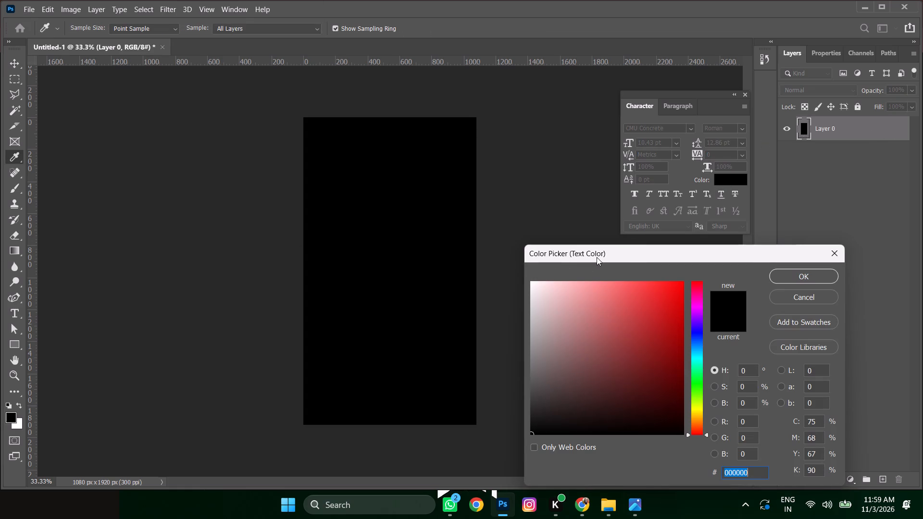
left_click(700, 415)
left_click_drag(545, 283, 546, 273)
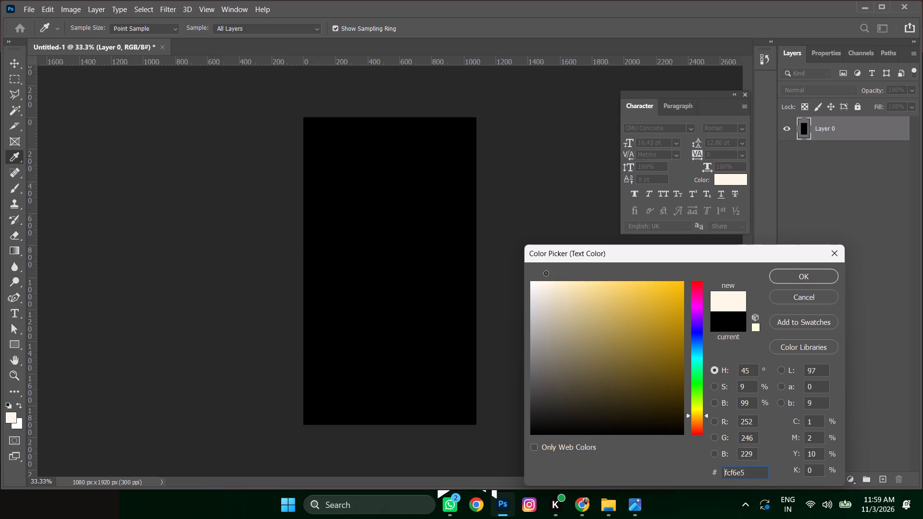
left_click_drag(546, 273, 546, 276)
left_click_drag(554, 283, 553, 276)
left_click(792, 278)
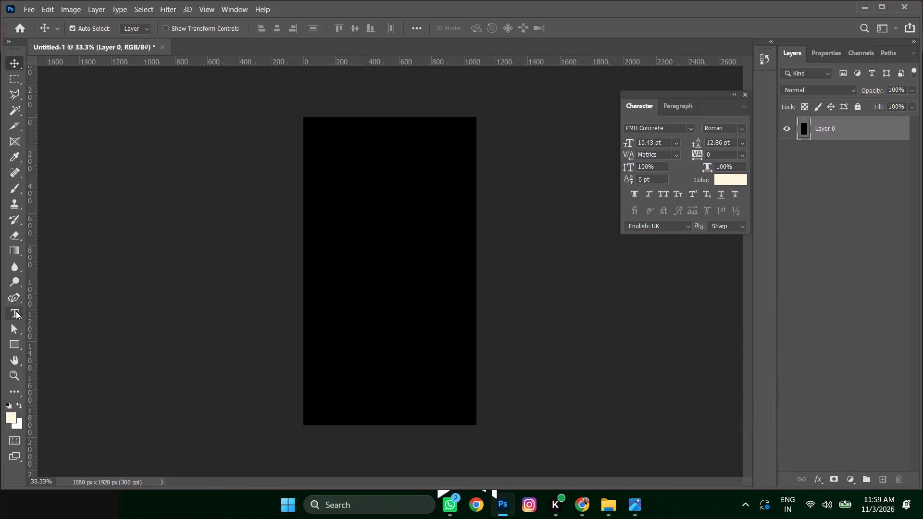
Add a text layer with the copied Diwali caption, split into two centred lines before "timeless".
left_click(16, 311)
left_click(350, 294)
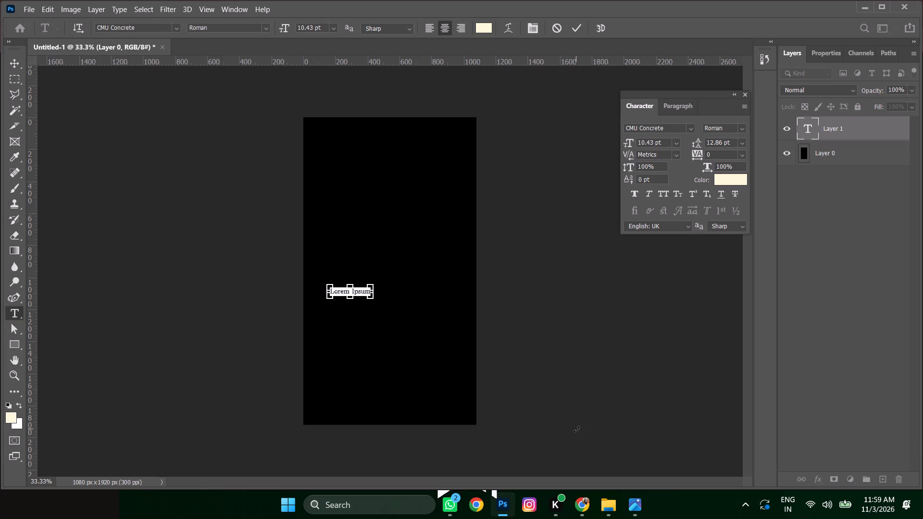
key("ctrl+v")
left_click_drag(374, 344, 410, 345)
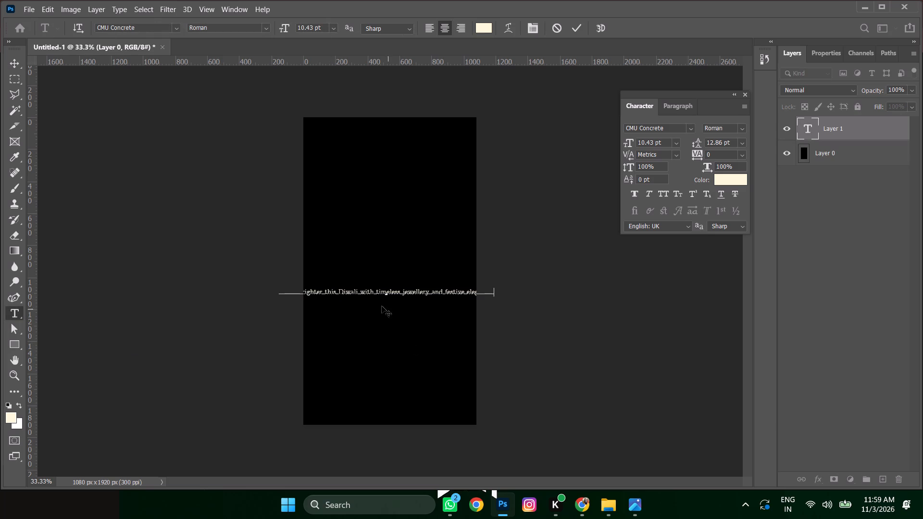
left_click(376, 293)
key("BackSpace")
key("Return")
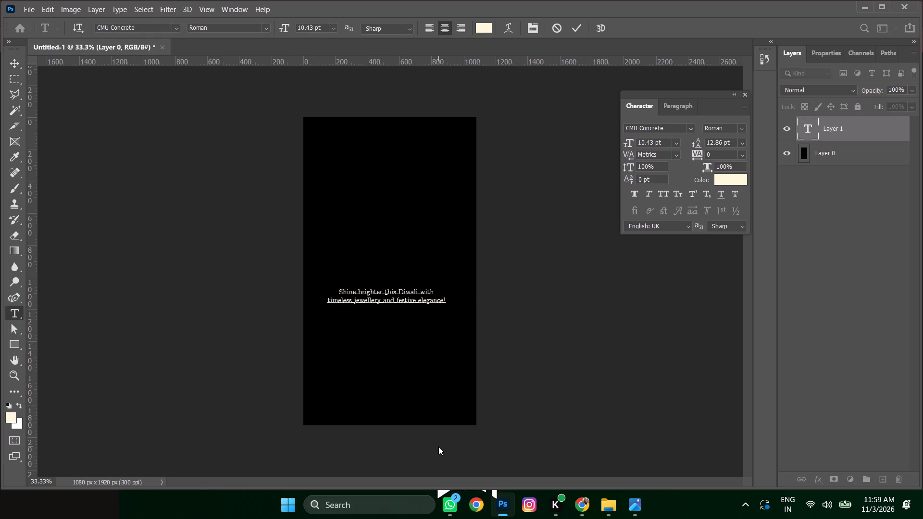
Centre the caption layer horizontally on the whole canvas.
left_click(12, 63)
key("ctrl+a")
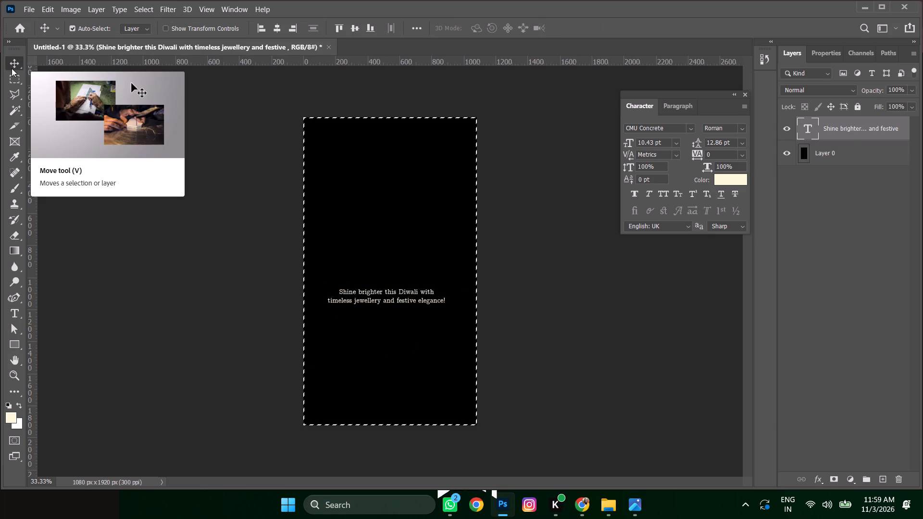
left_click(282, 28)
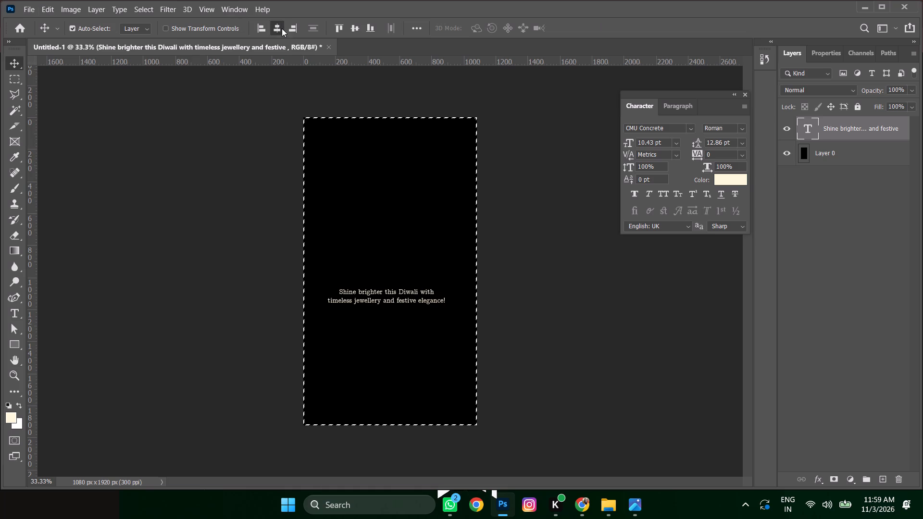
Clear the selection and nudge the caption layer straight down to about three-quarters of the canvas height.
key("ctrl+d")
key("shift+Down")
key("shift+Down")
key("shift+Down")
key("shift+Down")
key("shift+Down")
key("shift+Down")
key("shift+Down")
key("shift+Down")
key("shift+Down")
key("shift+Down")
key("shift+Down")
key("shift+Down")
key("shift+Down")
key("shift+Down")
key("shift+Down")
key("shift+Down")
key("shift+Down")
key("shift+Down")
key("shift+Down")
key("shift+Down")
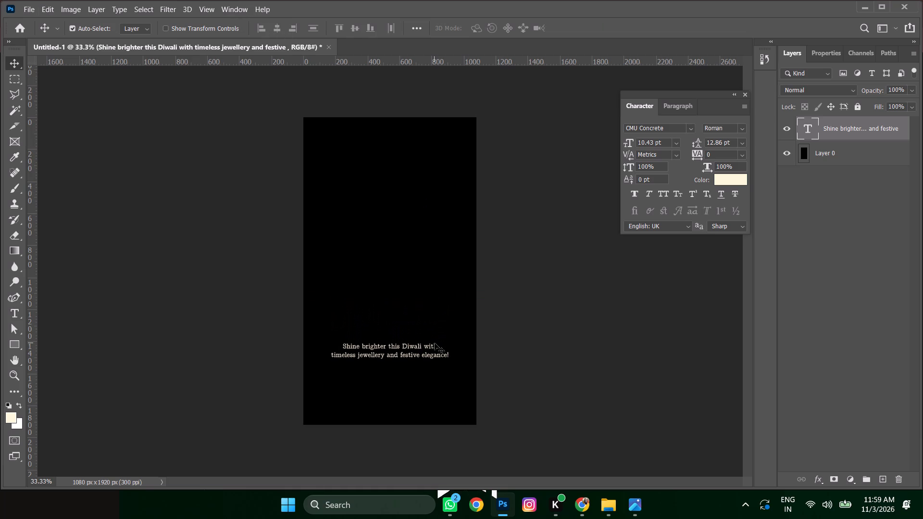
Hide the black background layer so only the caption shows on transparency.
left_click(789, 152)
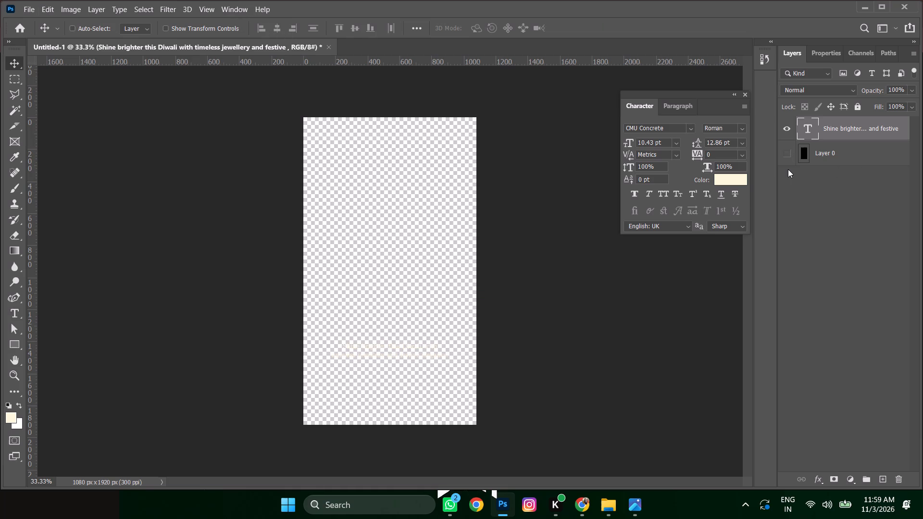
Save the design as the PSD Diwali Video in Digibazzar's Jewellery Palace subfolder "Diwali 2026 Videi- Jewellery Palace", with maximum compatibility, and close it.
key("ctrl+shift+s")
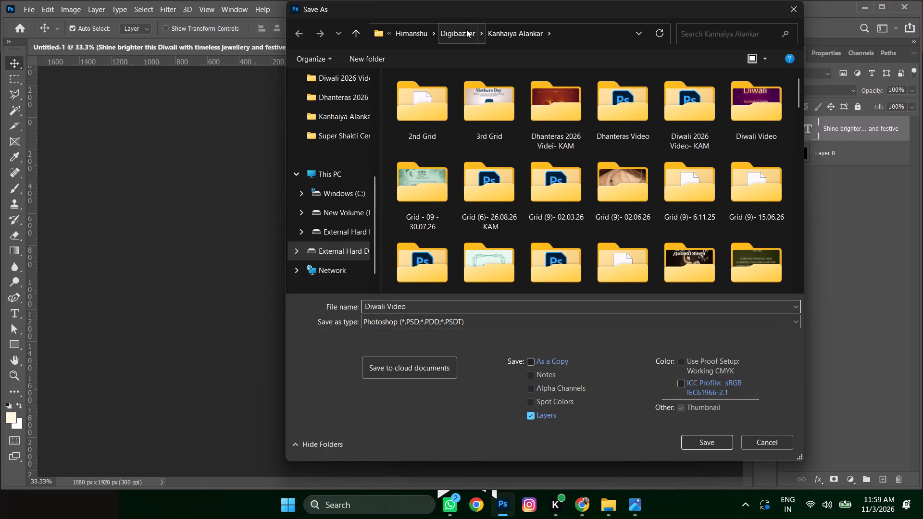
left_click(465, 29)
left_click(474, 129)
type("jj")
key("j")
key("j")
key("j")
key("j")
key("j")
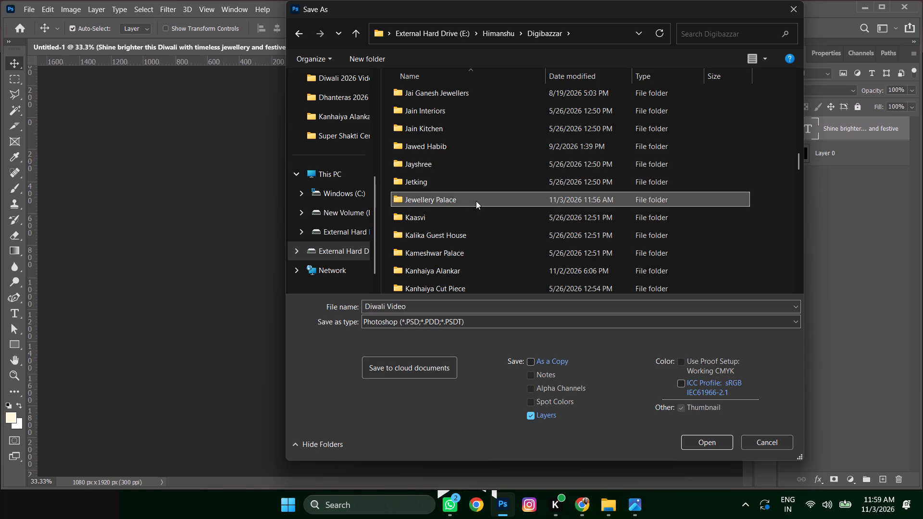
double_click(476, 201)
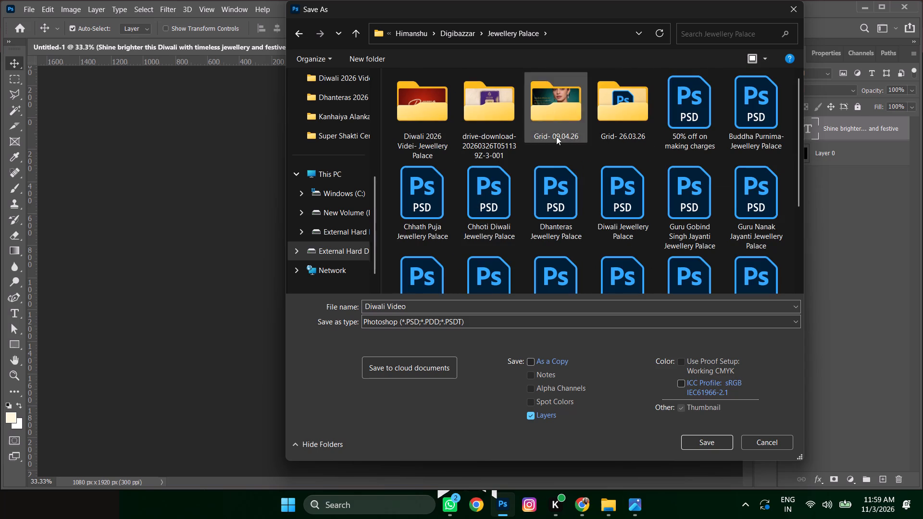
double_click(424, 100)
left_click(704, 441)
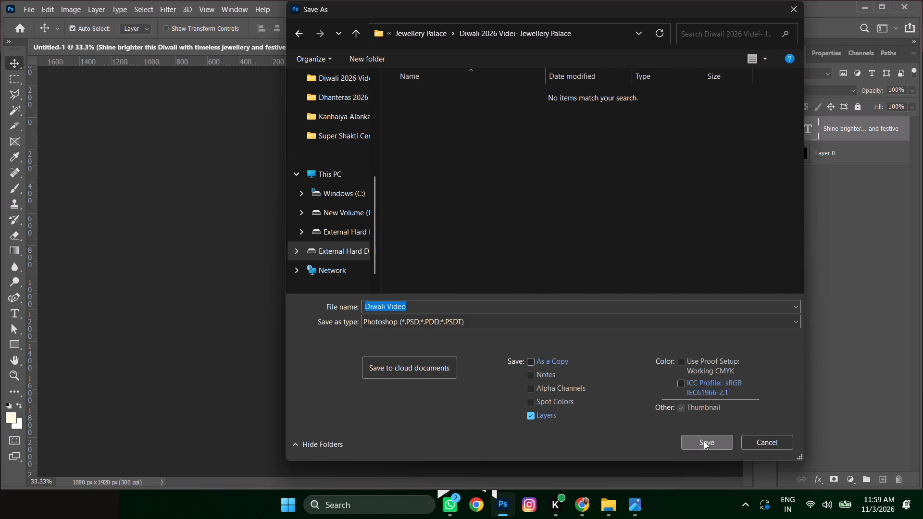
left_click(516, 218)
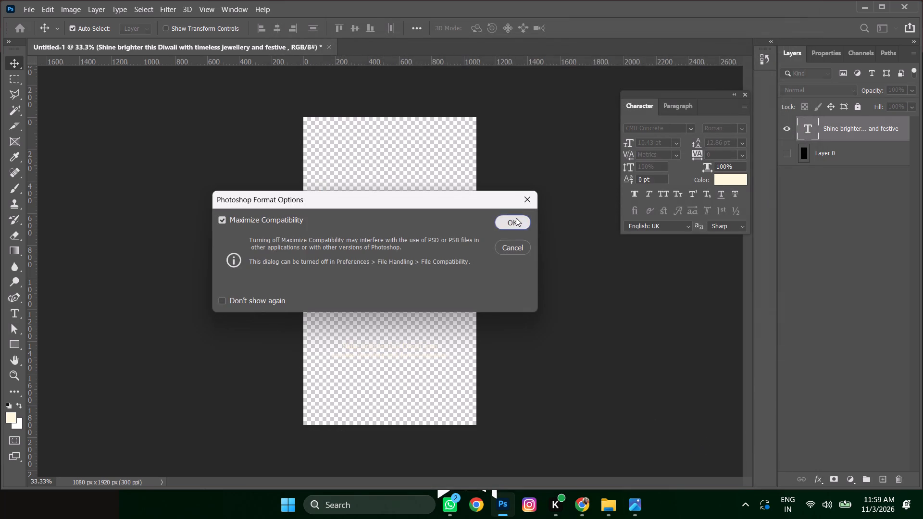
key("ctrl+w")
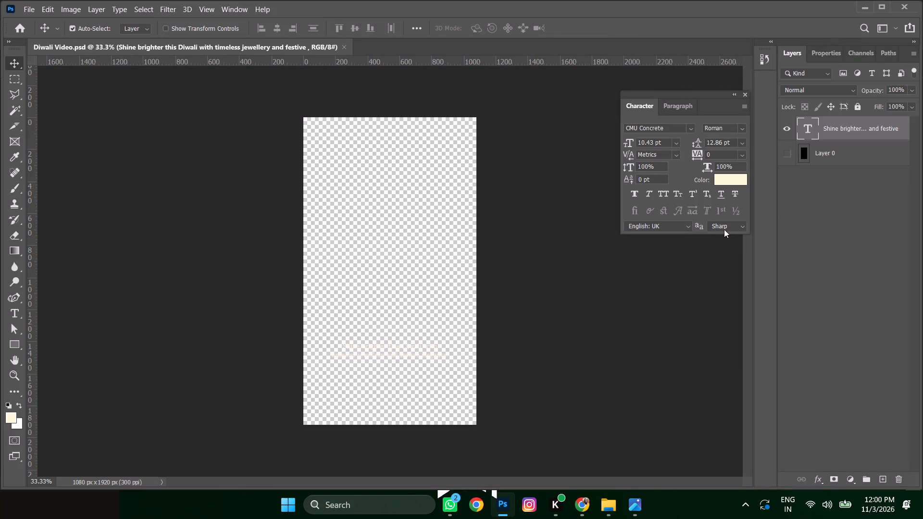
Quick-export the transparent caption frame as a PNG named Caption in the "Diwali 2026 Videi- Jewellery Palace" folder.
left_click(27, 10)
left_click(51, 172)
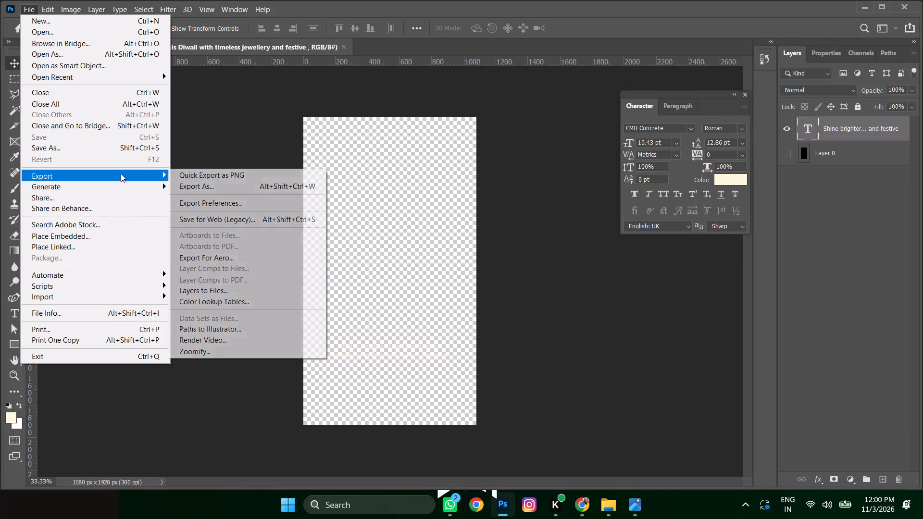
left_click(196, 176)
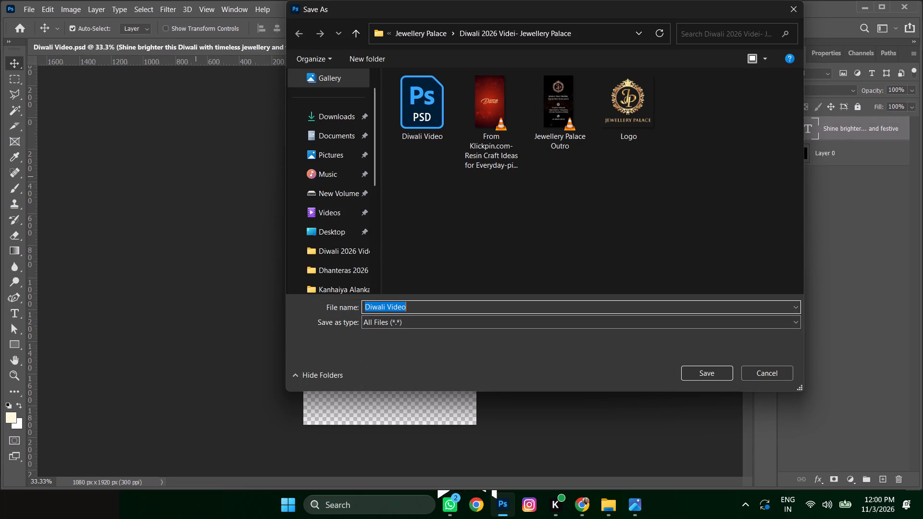
key("Return")
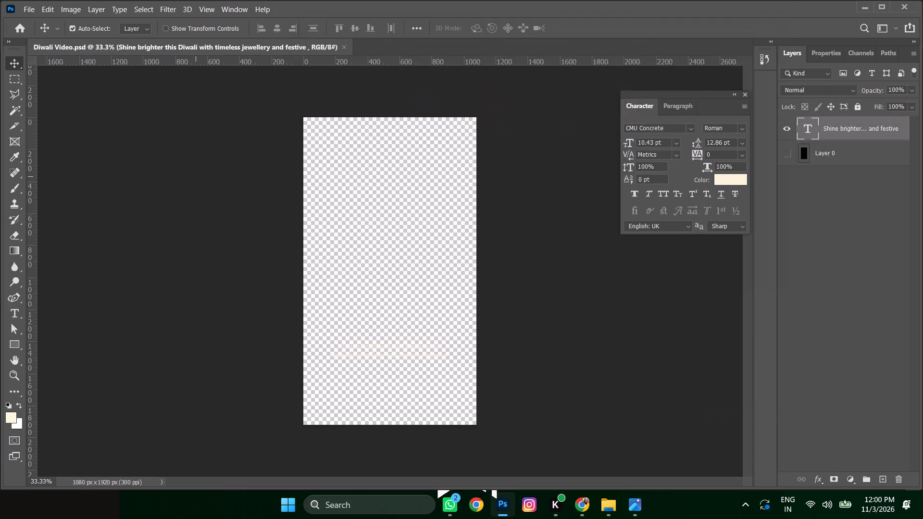
Switch to File Explorer and check the Diwali video folder for the exported caption image.
left_click(609, 500)
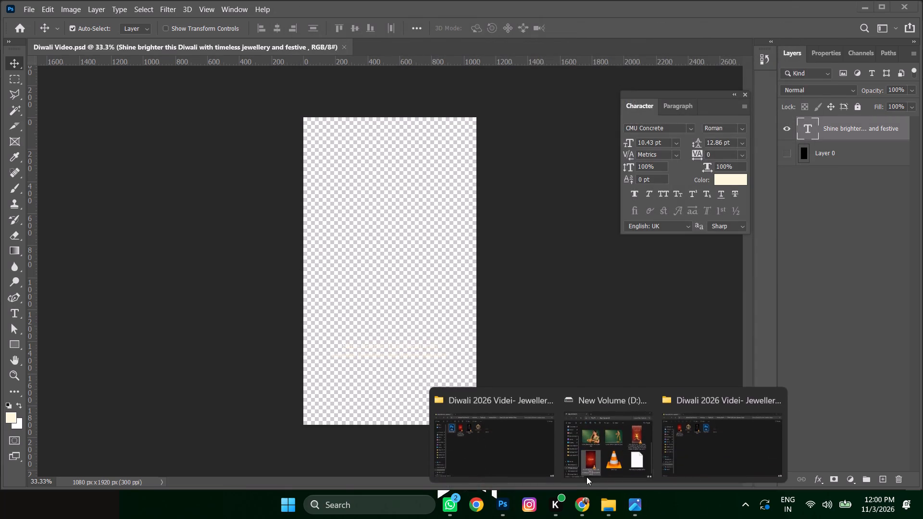
left_click(497, 438)
left_click(301, 250)
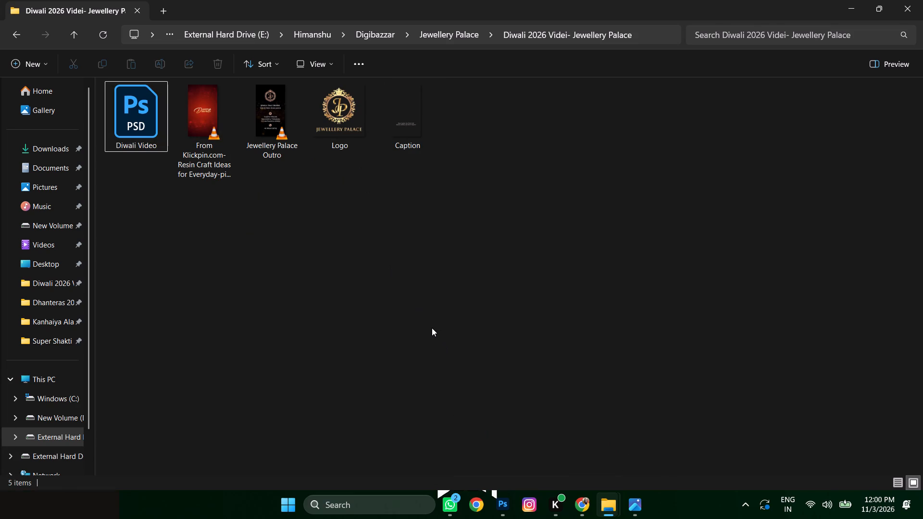
left_click(522, 297)
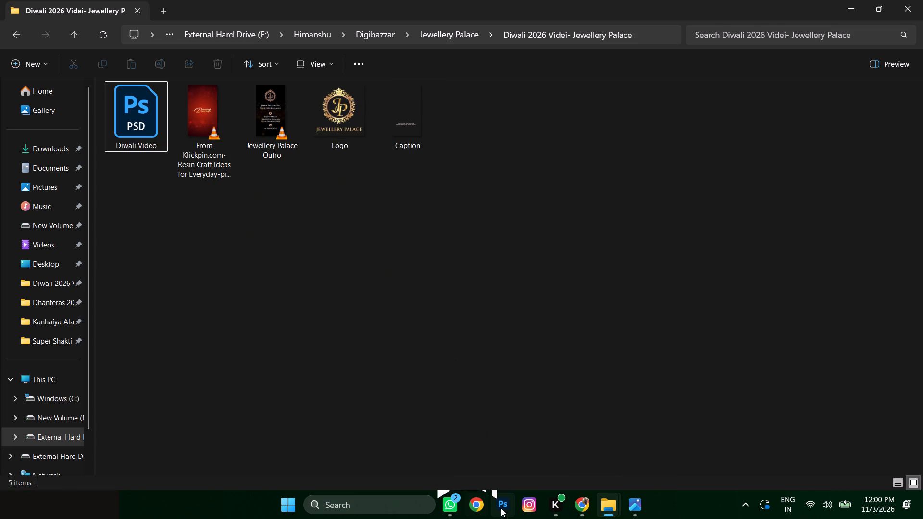
Close the open Photos viewer and minimise the File Explorer and Chrome windows.
left_click(501, 507)
left_click(501, 507)
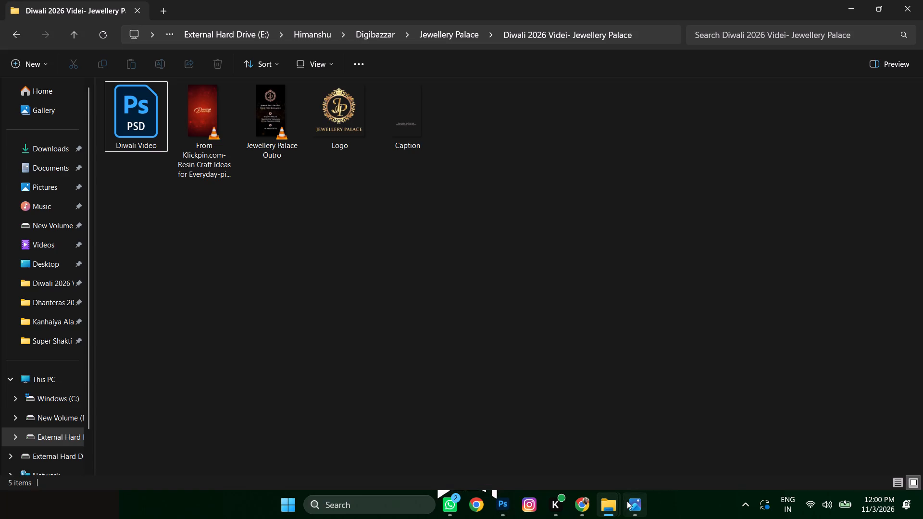
left_click(627, 501)
left_click(703, 47)
left_click(583, 346)
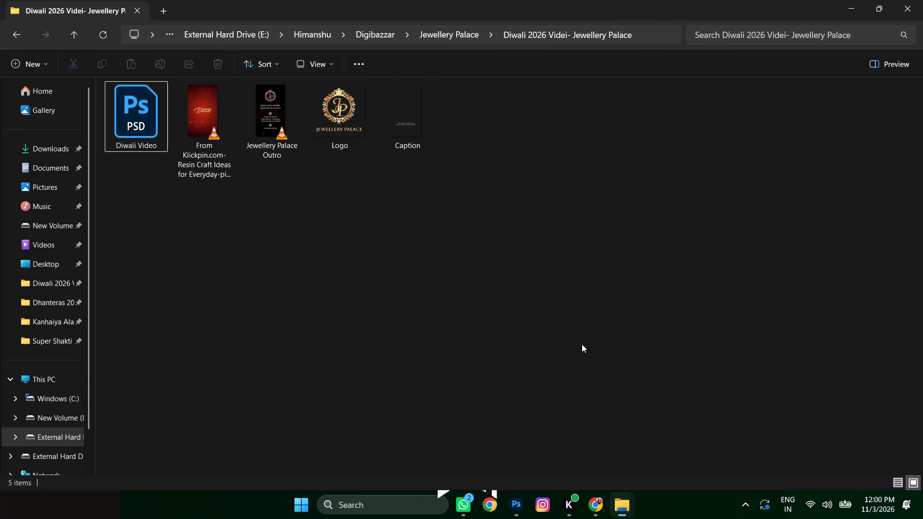
left_click(849, 11)
left_click(848, 8)
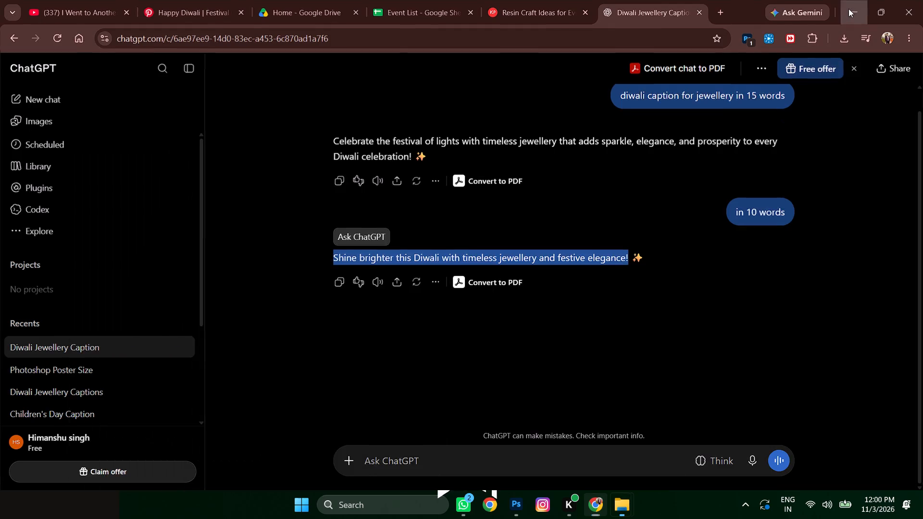
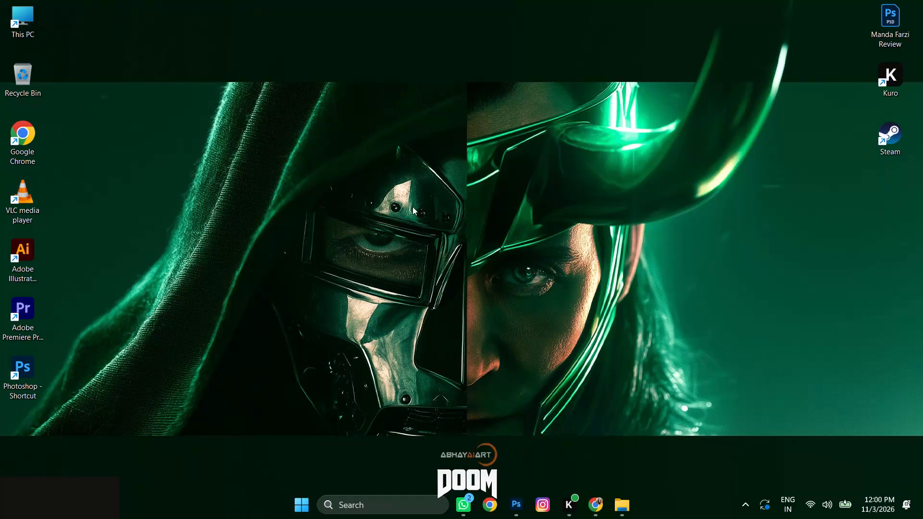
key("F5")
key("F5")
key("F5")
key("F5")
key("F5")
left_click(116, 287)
Launch Adobe Premiere Pro 2020 from the desktop.
double_click(25, 318)
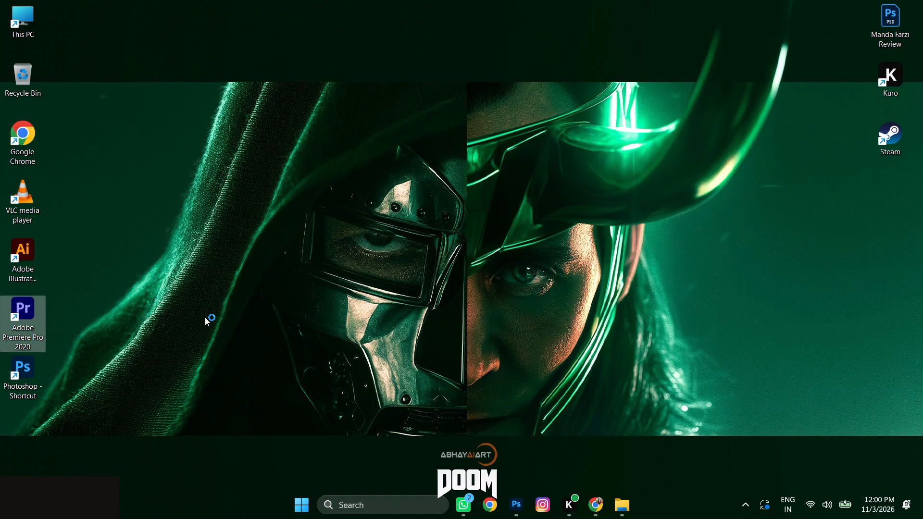
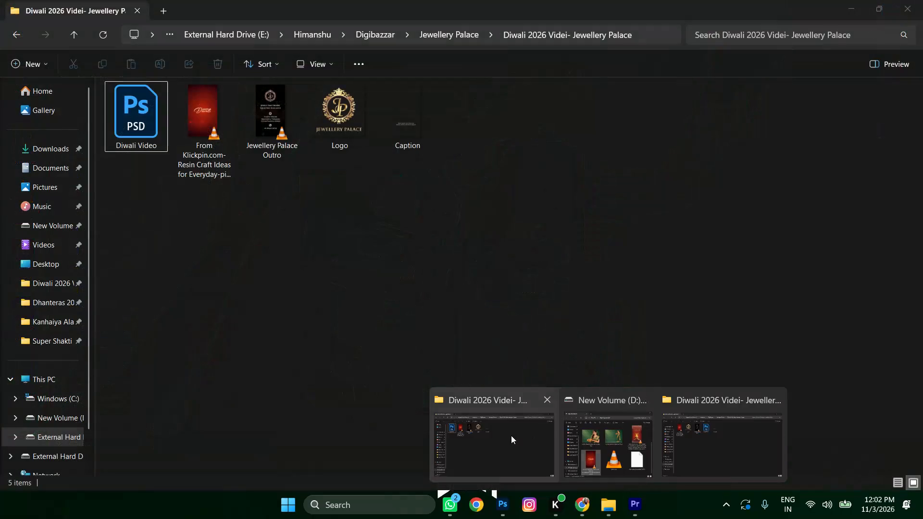
Copy the folder name Diwali 2026 Videi- Jewellery Palace and use it as the new project's name in Premiere Pro.
left_click_drag(343, 241, 318, 238)
left_click(142, 152)
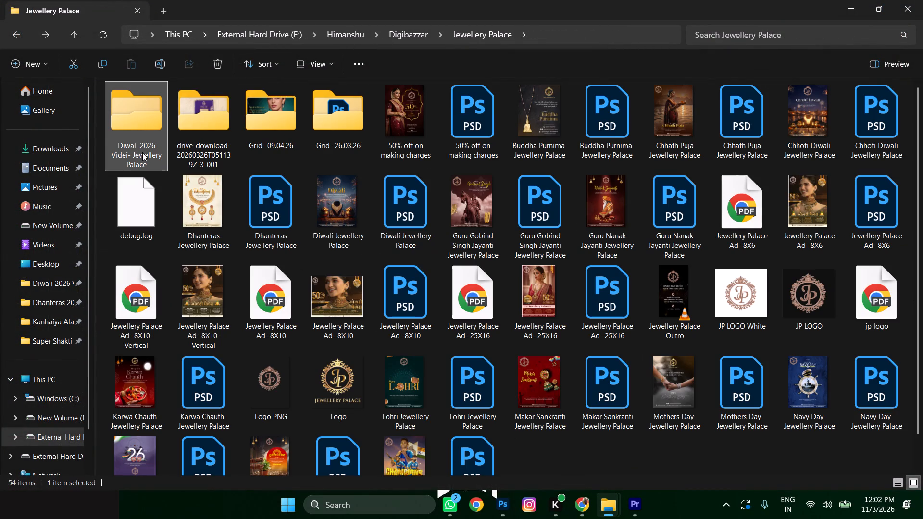
key("ctrl+c")
double_click(141, 119)
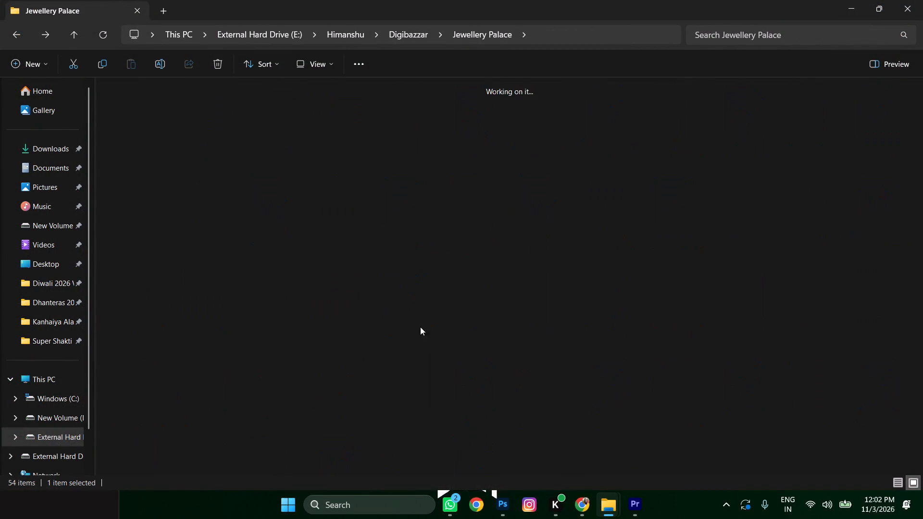
left_click(453, 302)
left_click(620, 500)
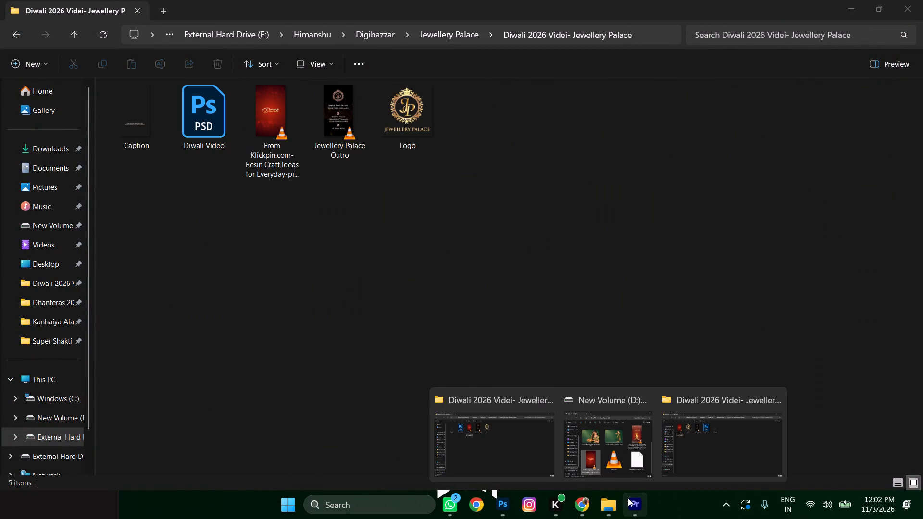
left_click(628, 498)
key("ctrl+v")
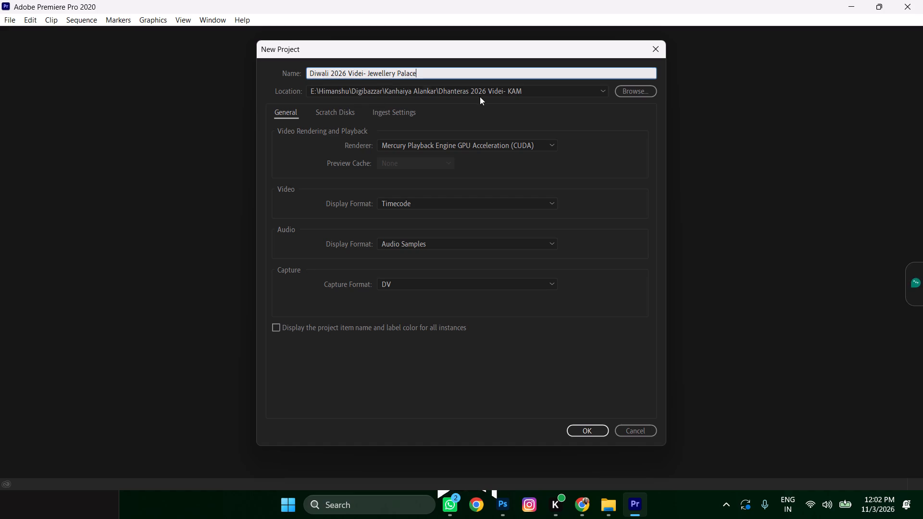
Set the project location to the Diwali 2026 Videi- Jewellery Palace folder inside Digibazzar\Jewellery Palace.
left_click(617, 94)
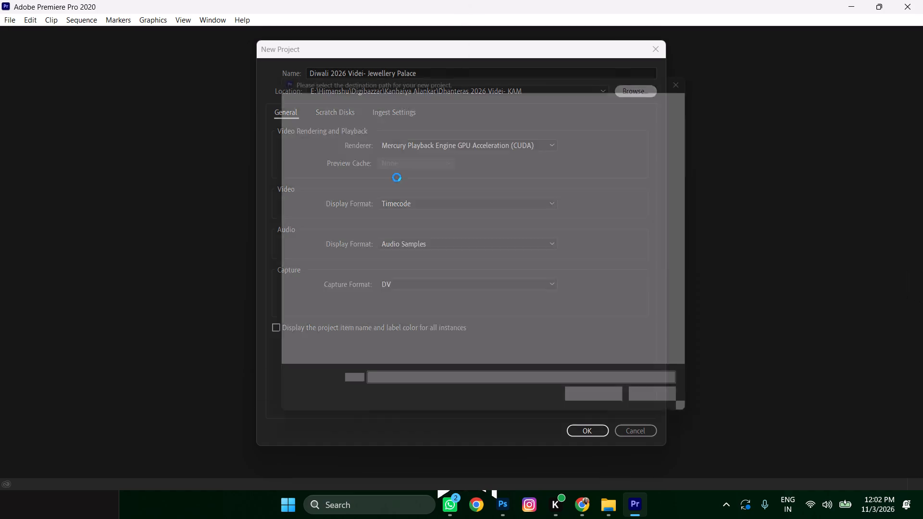
left_click(388, 92)
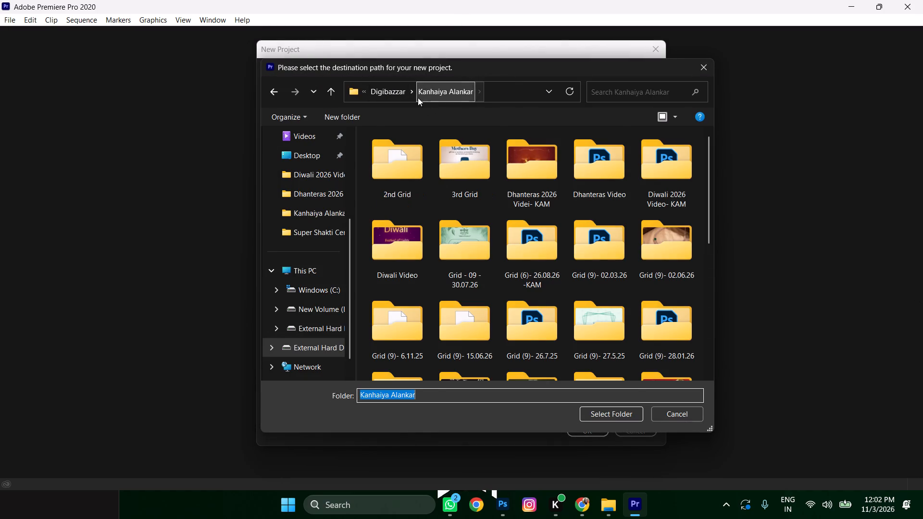
left_click(387, 90)
left_click(413, 206)
key("j")
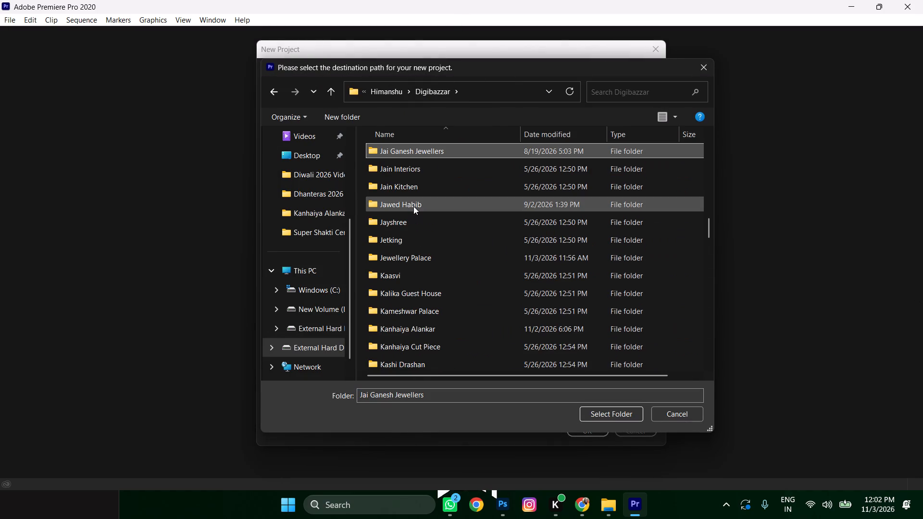
double_click(456, 256)
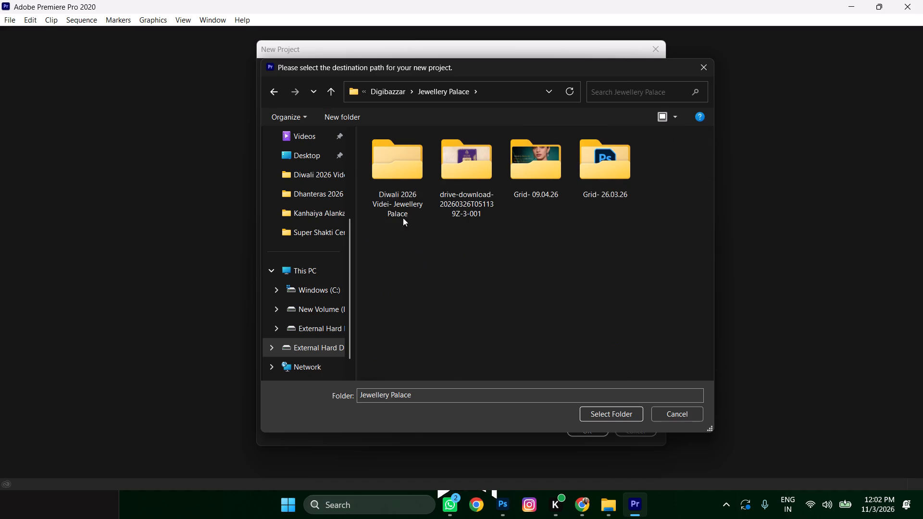
double_click(389, 160)
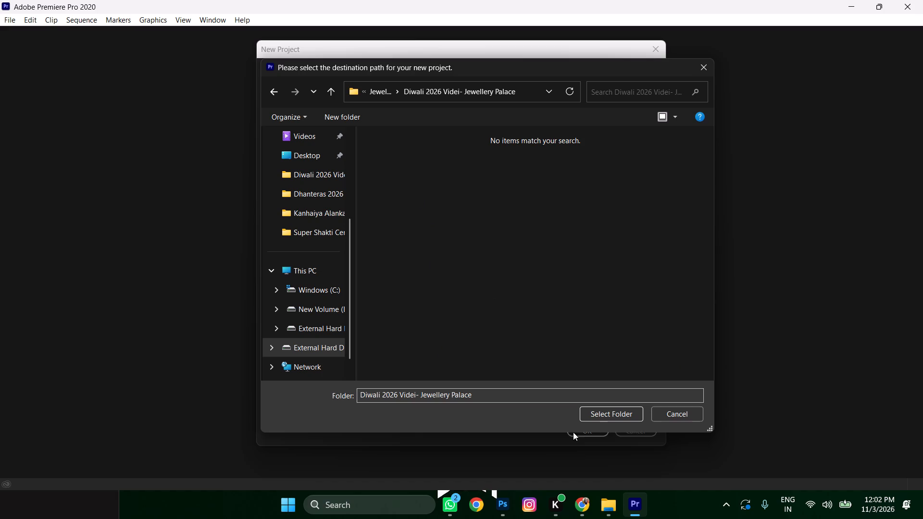
left_click(596, 410)
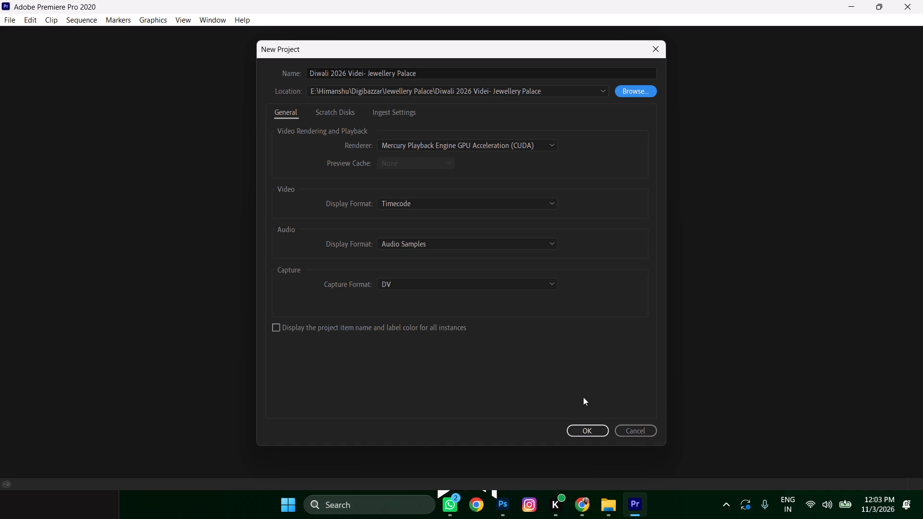
Create the project, keeping Mercury Playback Engine GPU Acceleration (CUDA) as the renderer.
left_click(540, 145)
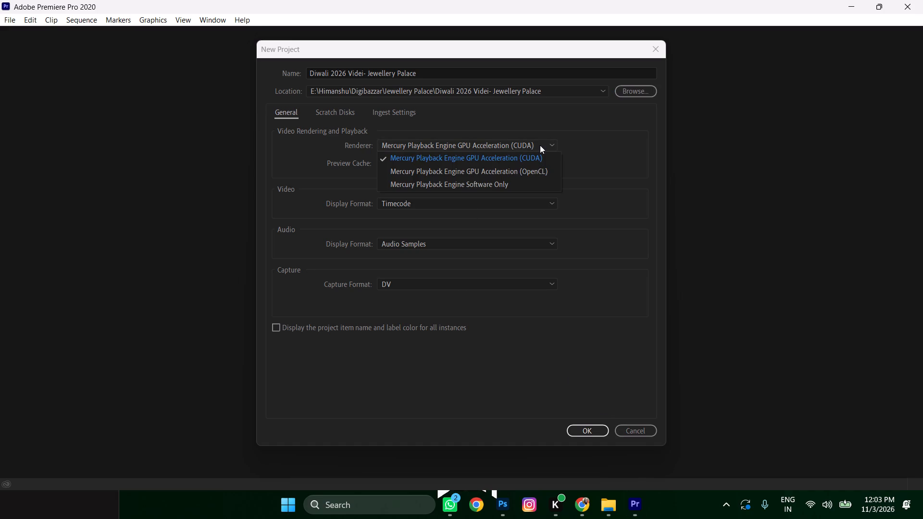
left_click(540, 145)
left_click(590, 427)
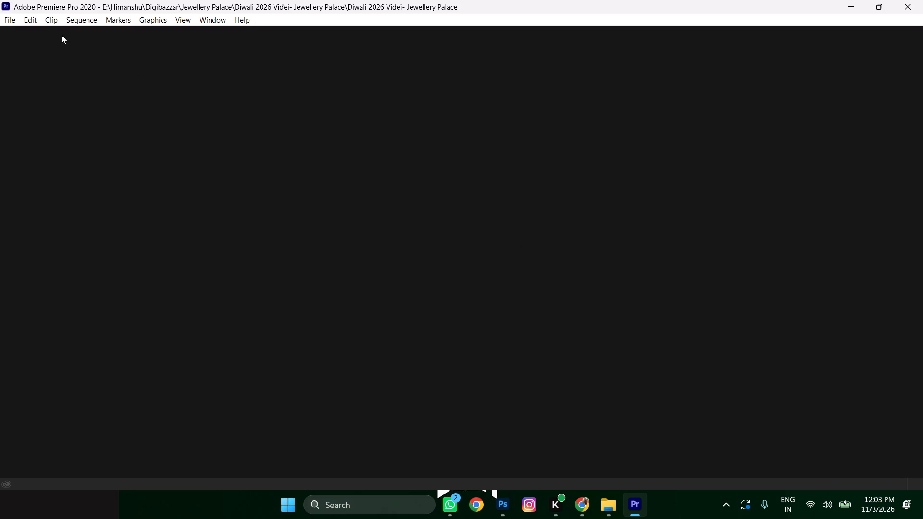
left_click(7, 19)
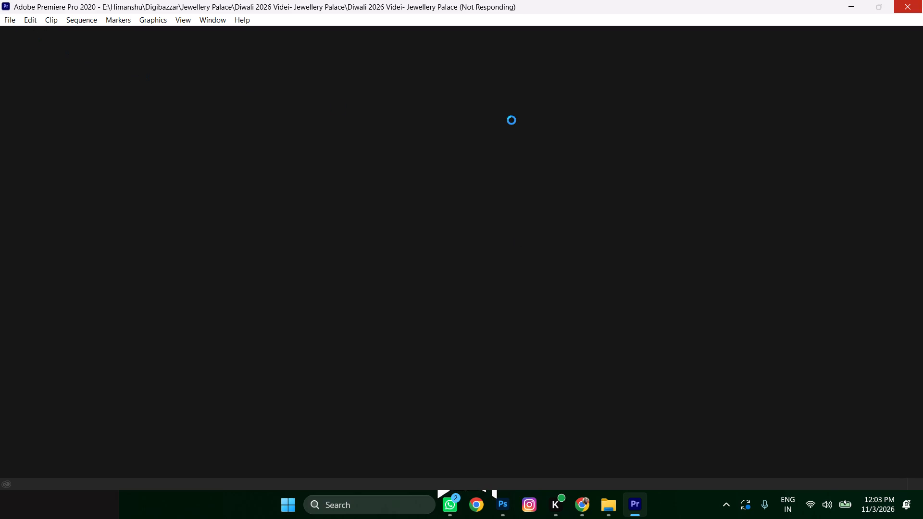
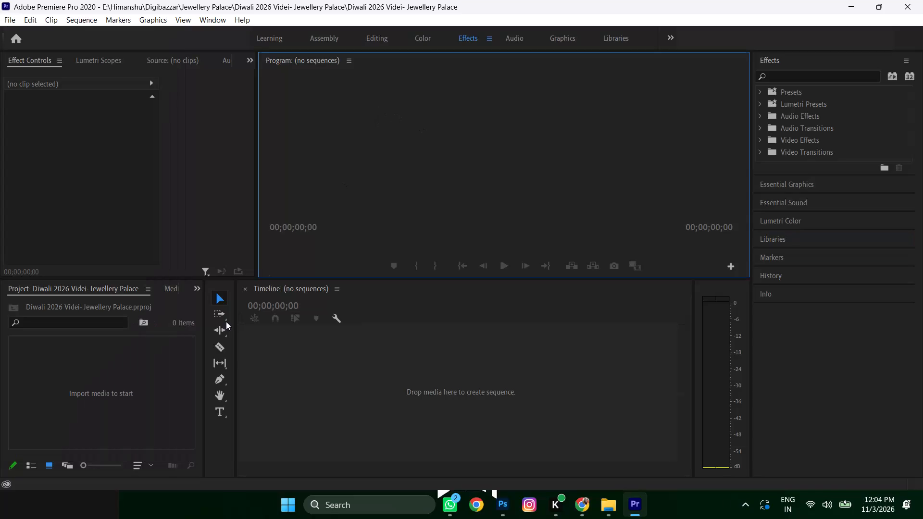
Import Caption, the From Klickpin.com Diwali video, Jewellery Palace Outro and Logo from the Diwali 2026 Videi- Jewellery Palace folder.
double_click(135, 349)
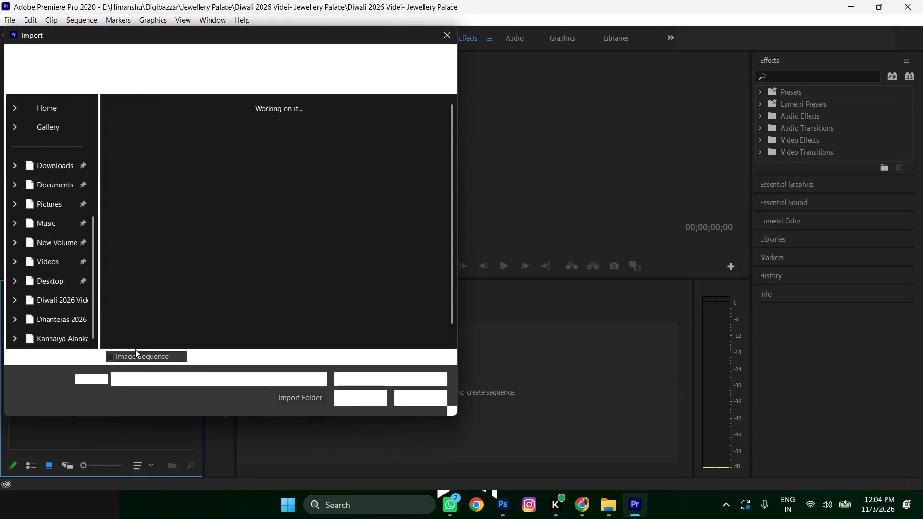
left_click(129, 58)
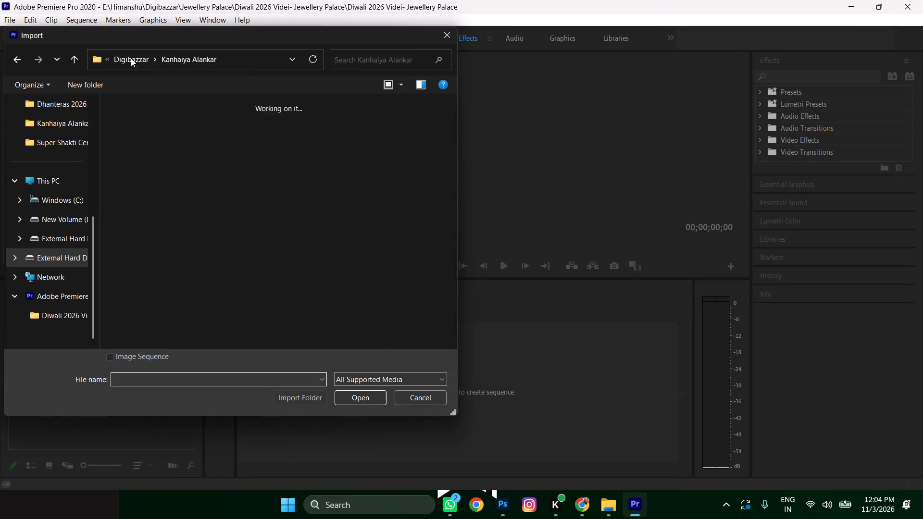
left_click(124, 59)
left_click(185, 170)
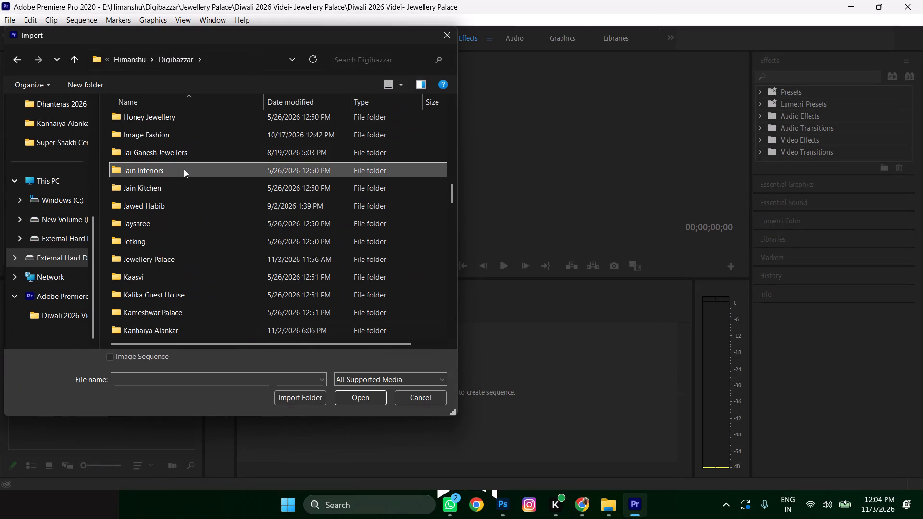
type("jj")
key("j")
double_click(198, 257)
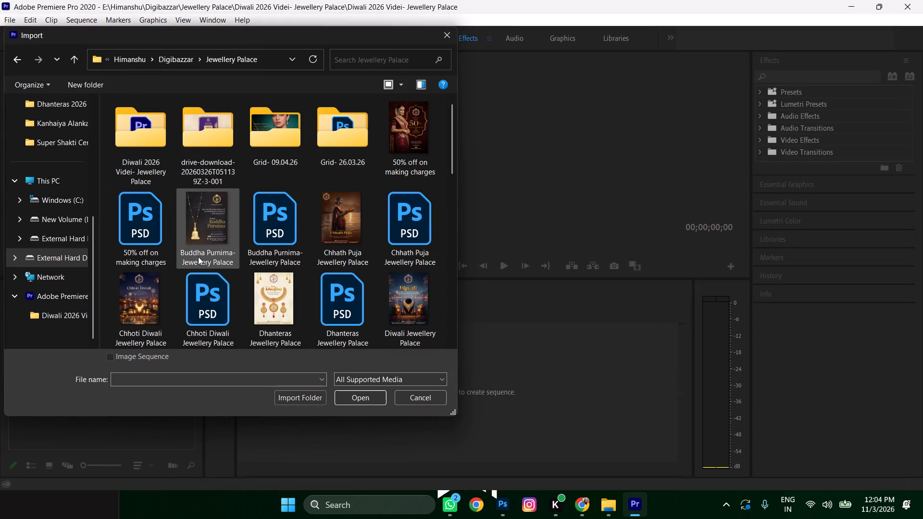
double_click(143, 131)
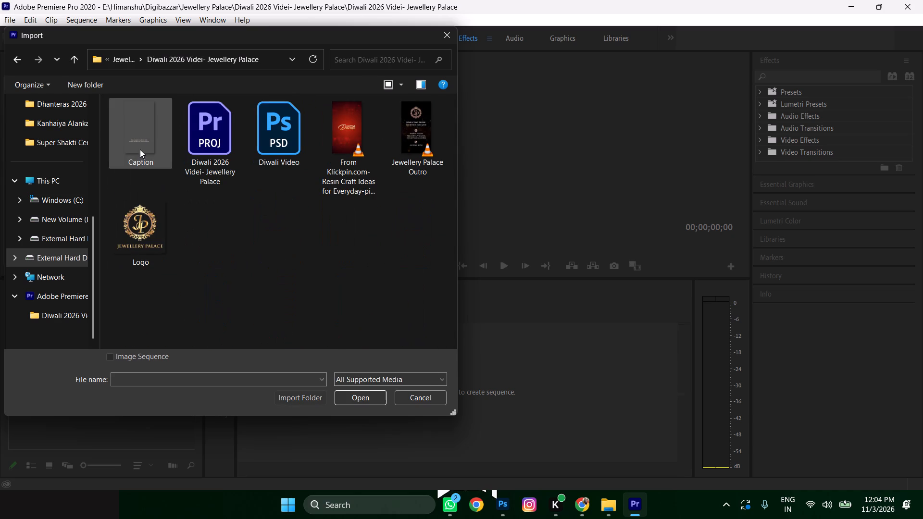
left_click(140, 138)
left_click(346, 141, "ctrl")
left_click(410, 134, "ctrl")
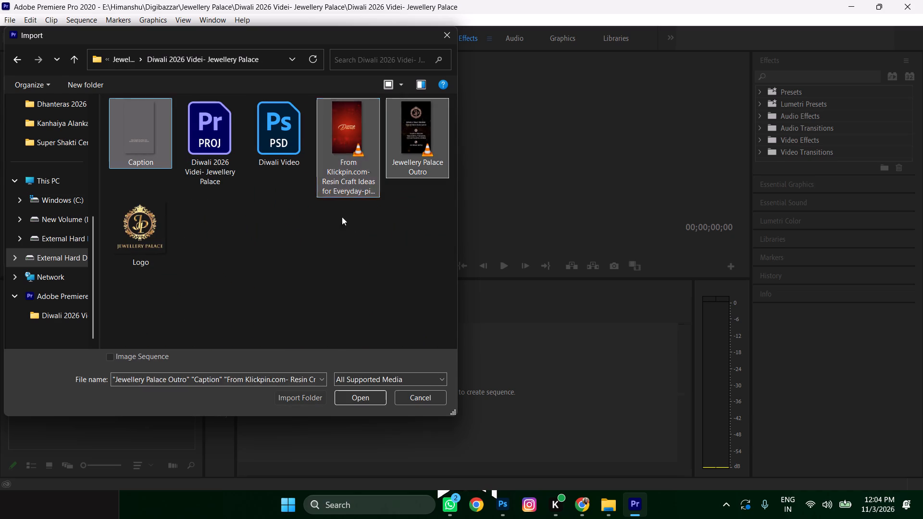
left_click(154, 232, "ctrl")
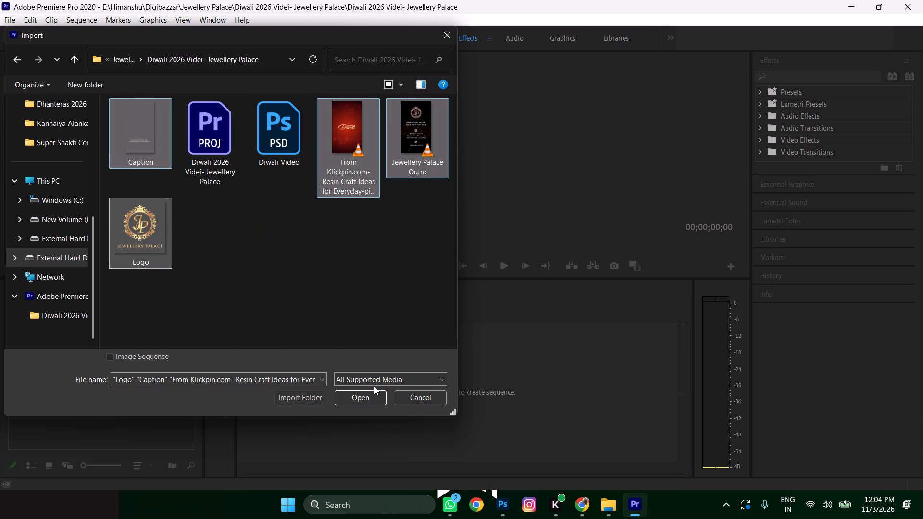
left_click(358, 396)
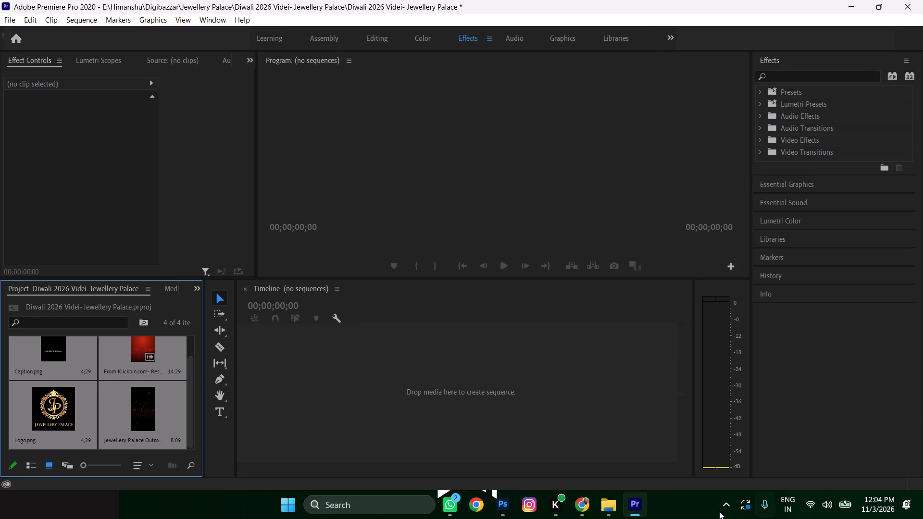
Create a sequence from the From Klickpin.com Diwali video by placing it in the empty timeline.
left_click(134, 363)
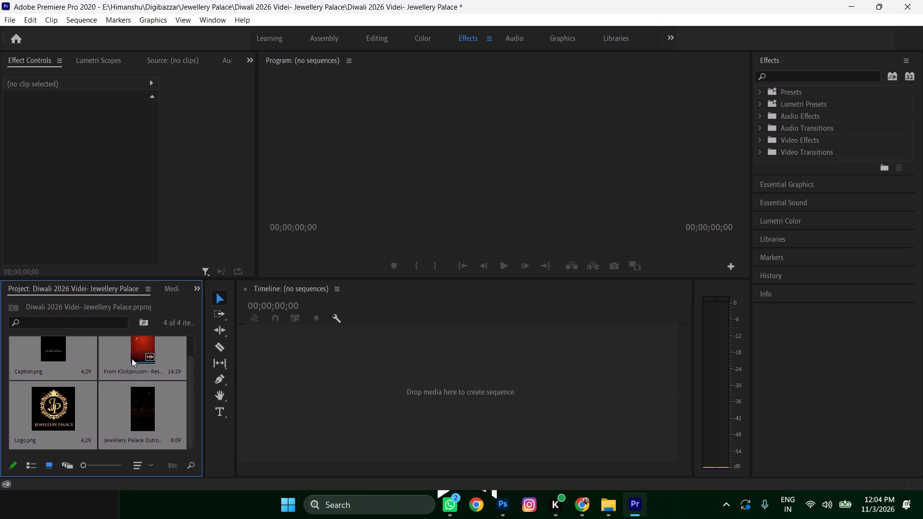
left_click(132, 349)
left_click_drag(135, 348, 264, 378)
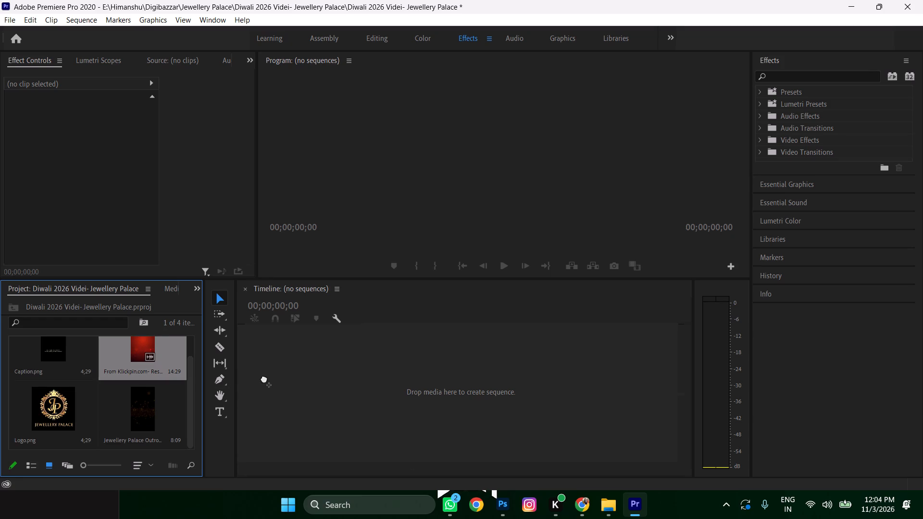
left_click_drag(264, 378, 288, 392)
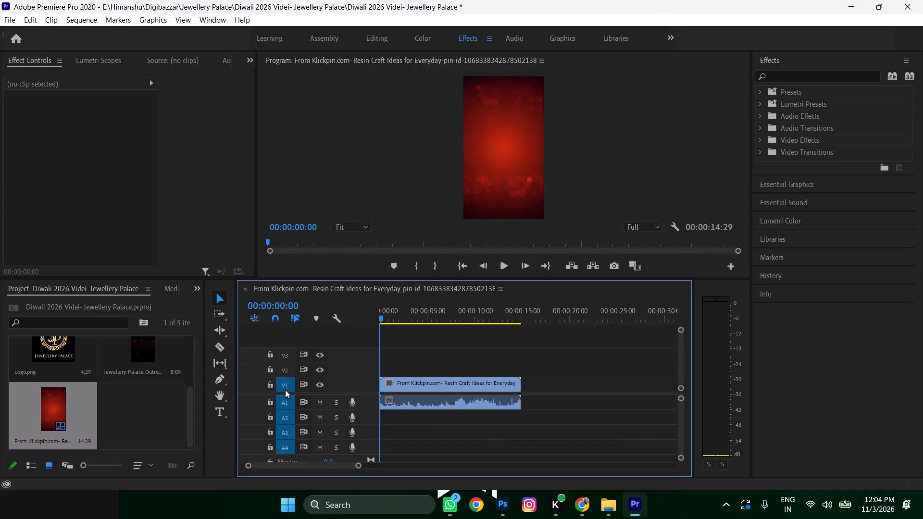
Play the Diwali video in the timeline from the start to review it.
key("space")
scroll(454, 408, "up", 11, "alt")
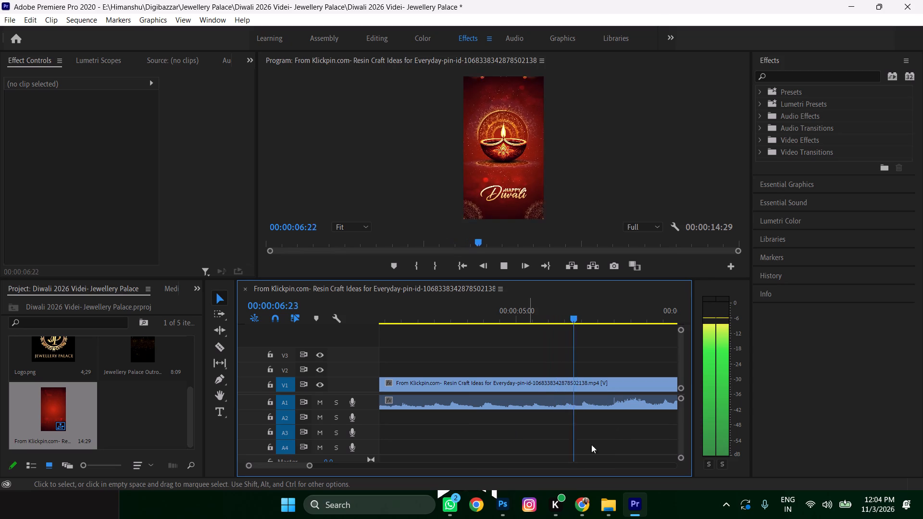
key("space")
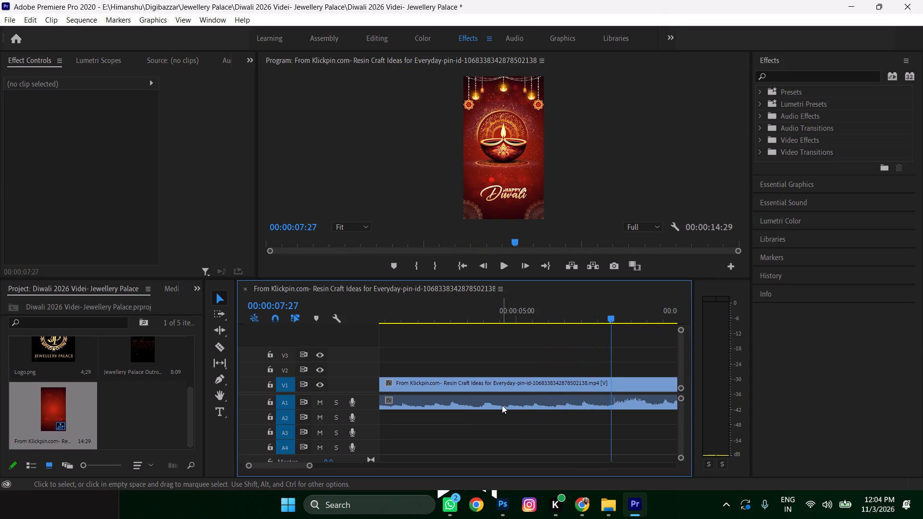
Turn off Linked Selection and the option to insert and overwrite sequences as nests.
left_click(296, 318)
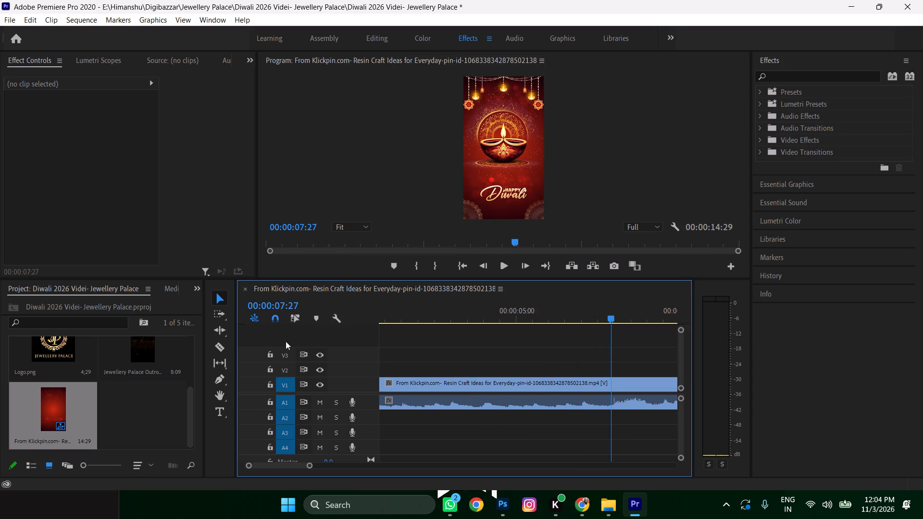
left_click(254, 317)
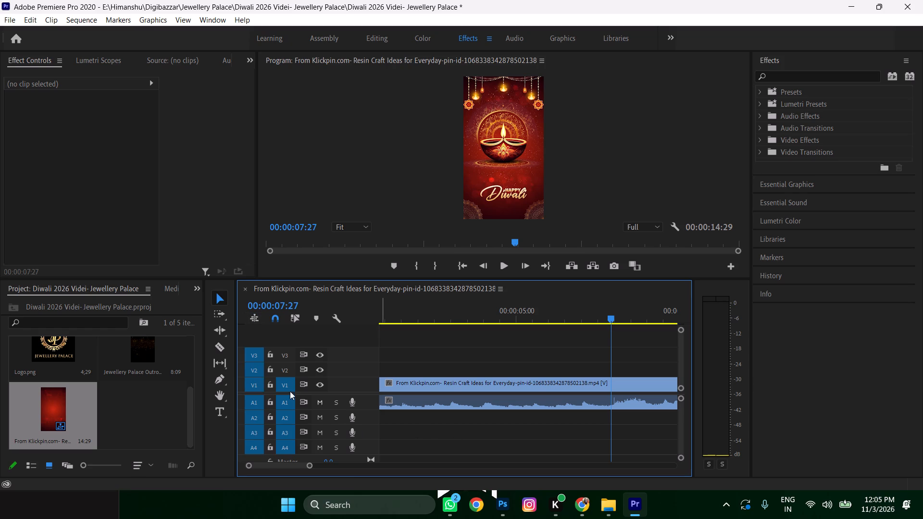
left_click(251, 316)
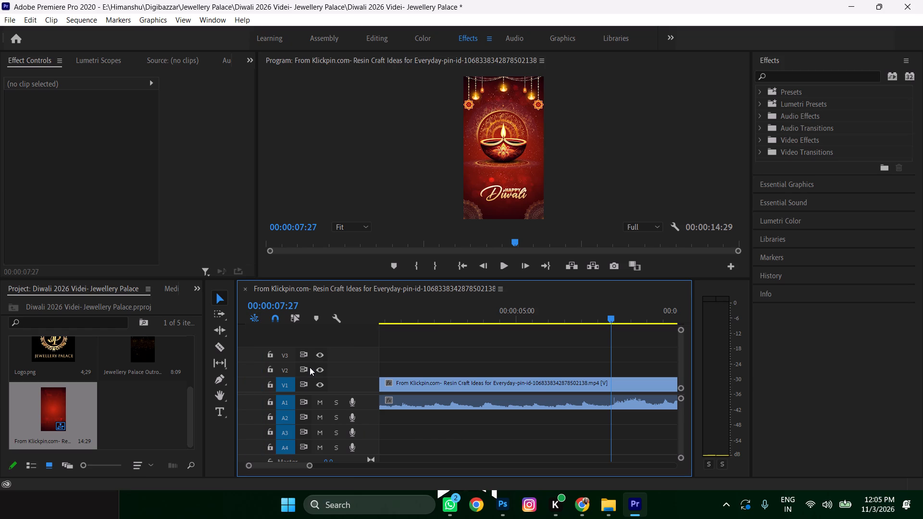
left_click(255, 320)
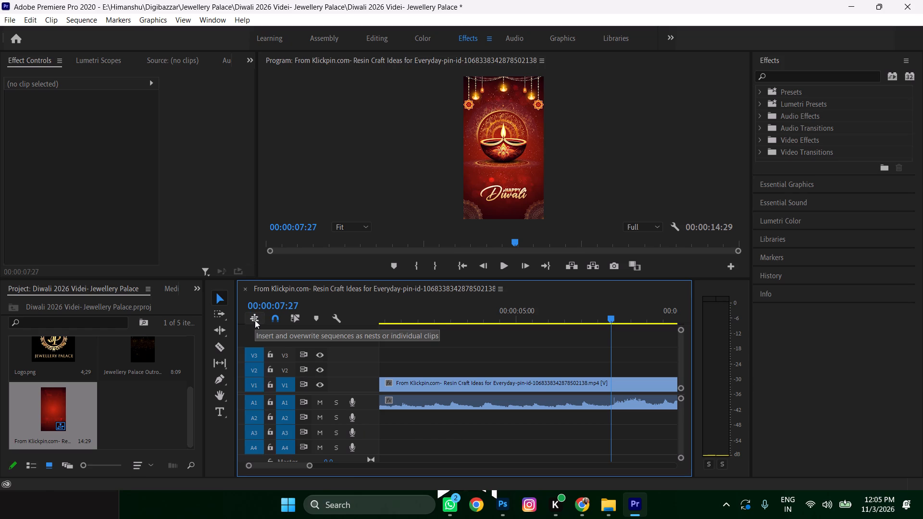
Replay the opening of the Diwali video from the sequence start to review its picture and audio.
key("space")
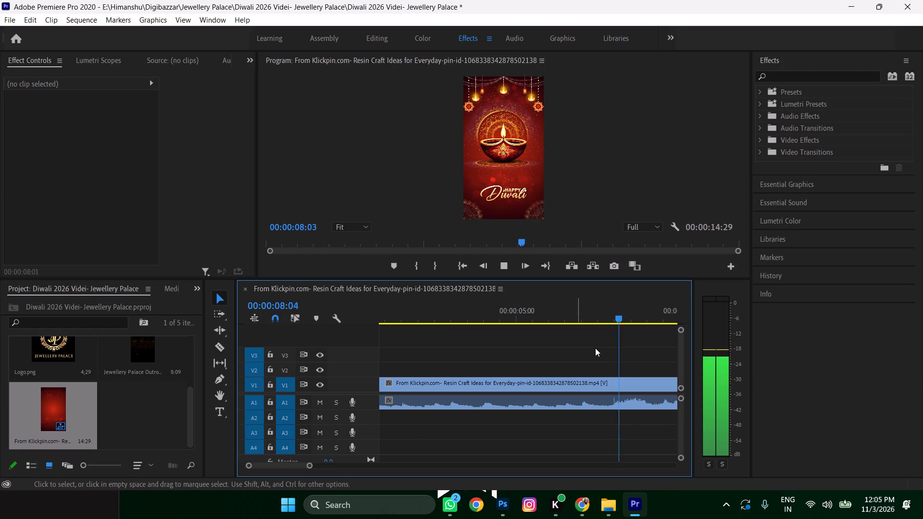
key("space")
left_click_drag(635, 320, 284, 325)
key("space")
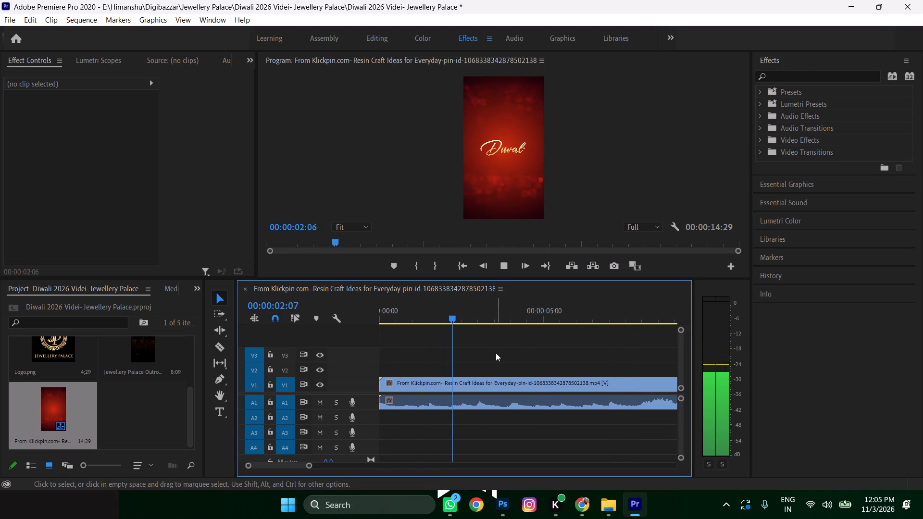
key("space")
left_click_drag(482, 319, 303, 326)
key("space")
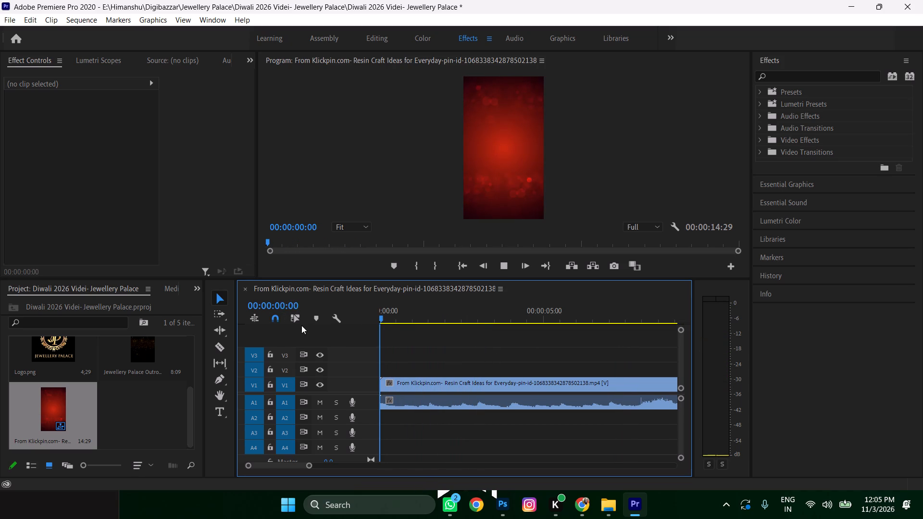
key("space")
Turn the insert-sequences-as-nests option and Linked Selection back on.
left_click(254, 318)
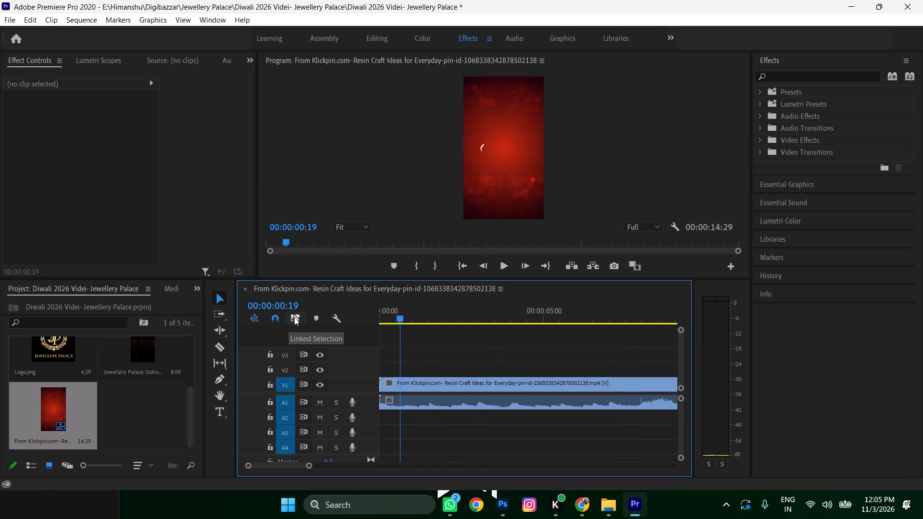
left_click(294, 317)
Return the playhead to the sequence start and unlink the Diwali clip's audio from its video.
left_click_drag(399, 316, 299, 320)
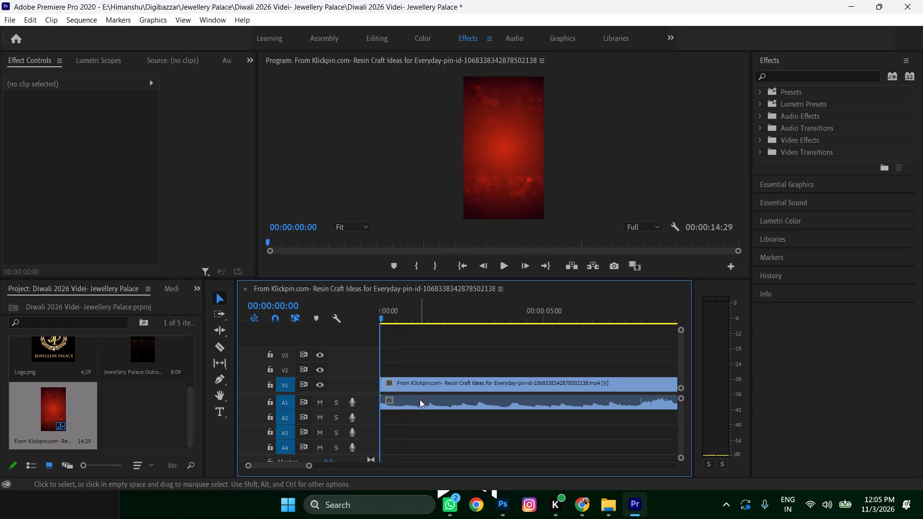
left_click(419, 401)
right_click(412, 404)
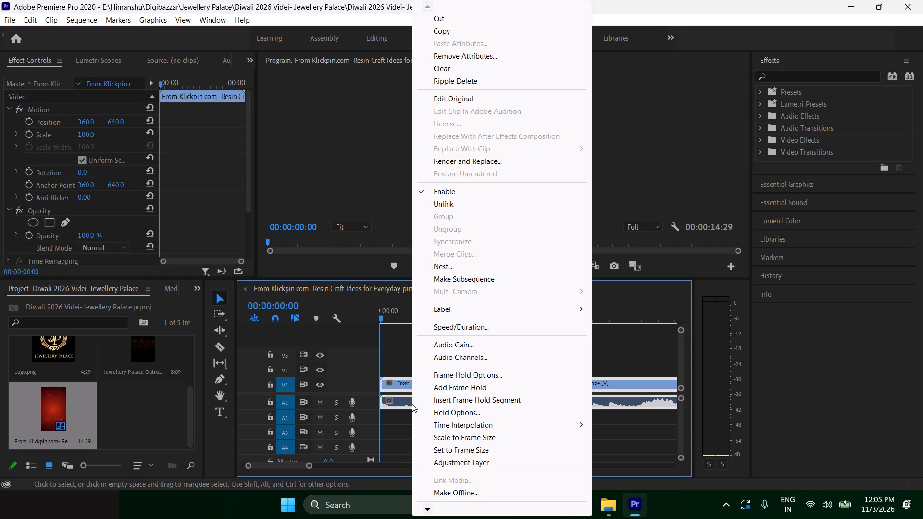
left_click(436, 204)
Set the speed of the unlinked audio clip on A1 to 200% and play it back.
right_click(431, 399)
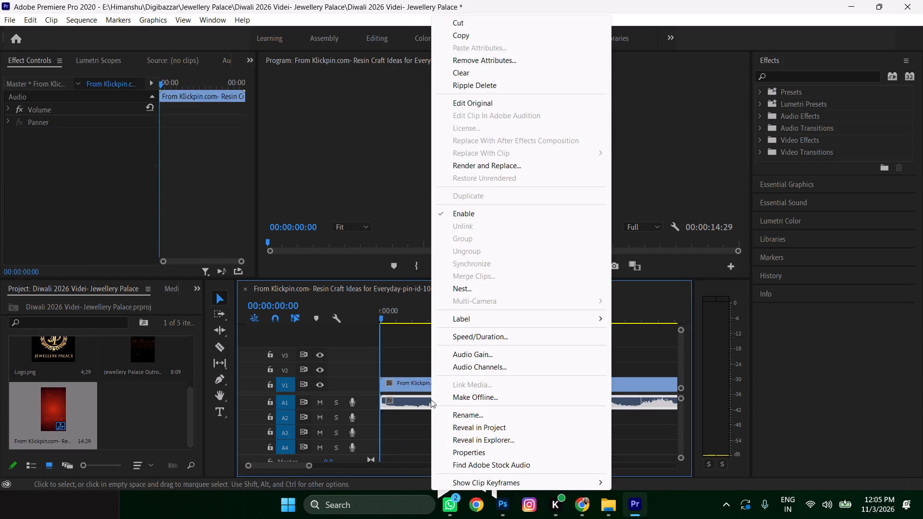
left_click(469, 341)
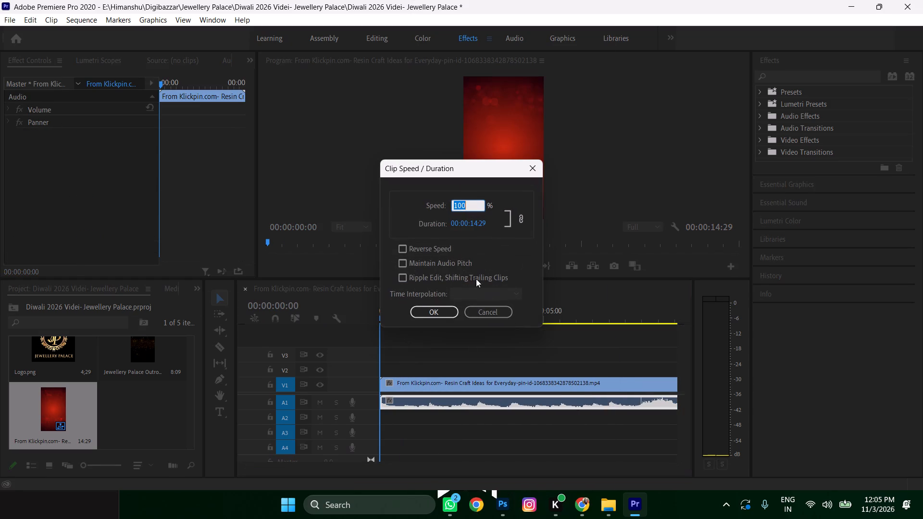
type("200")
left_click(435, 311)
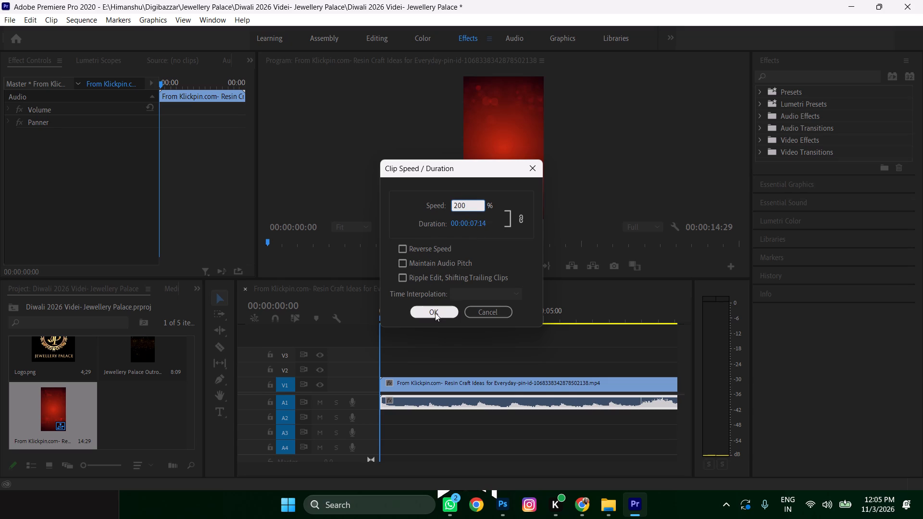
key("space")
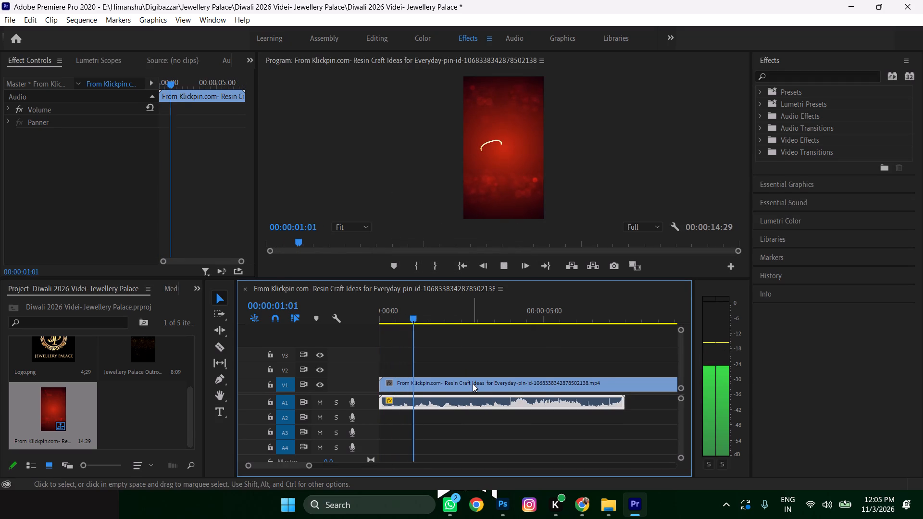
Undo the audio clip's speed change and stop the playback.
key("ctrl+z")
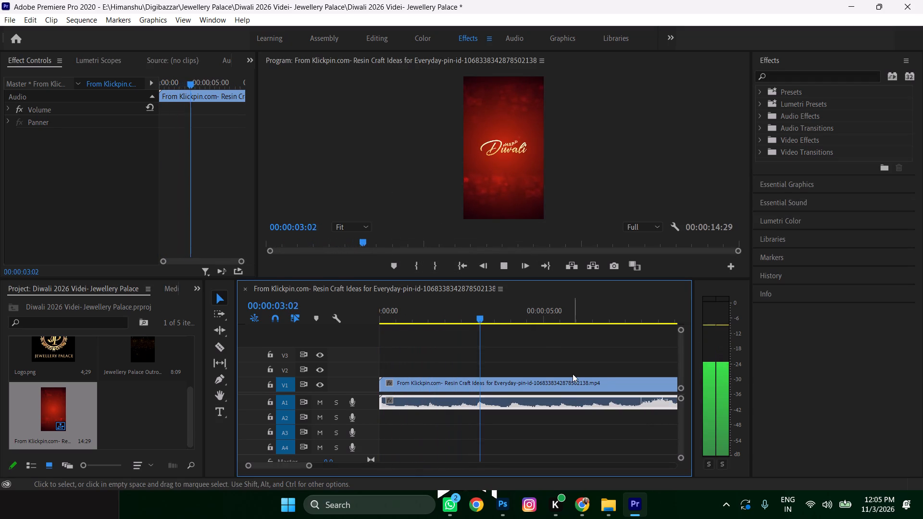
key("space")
Open the original From Klickpin.com video from the project folder in VLC to check it, dismissing the update offer.
left_click(607, 504)
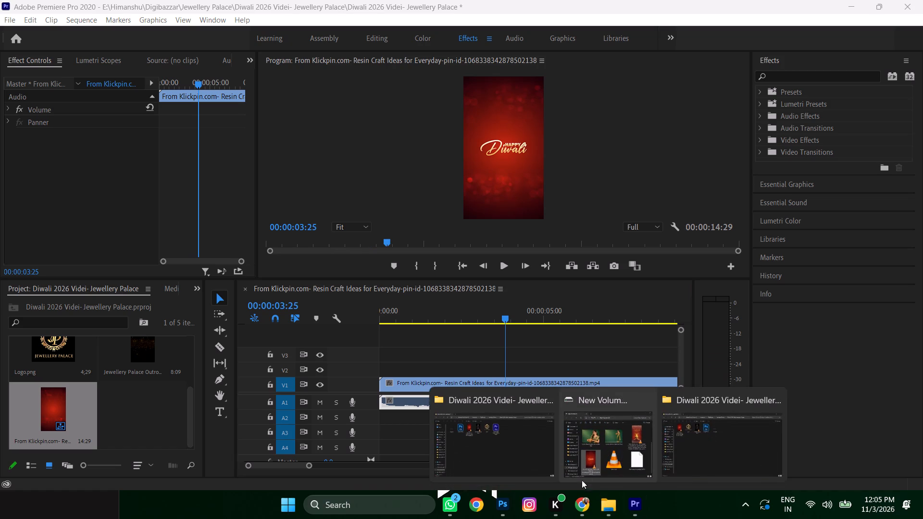
left_click(477, 442)
left_click(385, 292)
double_click(280, 123)
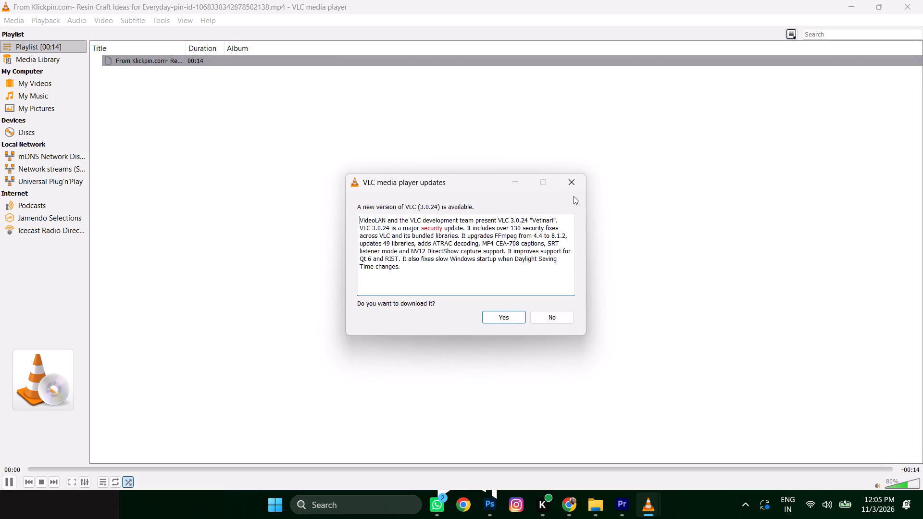
left_click(574, 180)
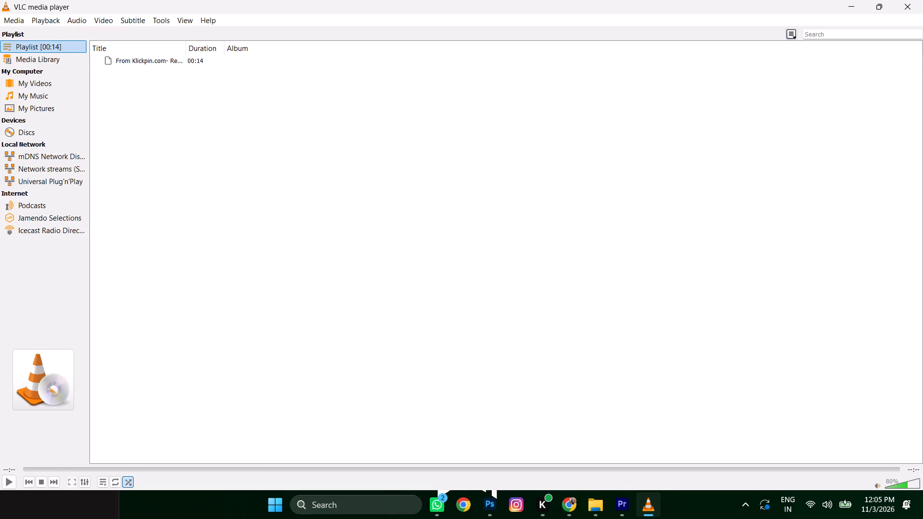
left_click(922, 0)
Play the Jewellery Palace Outro video in VLC to review it, and close the player.
left_click(457, 301)
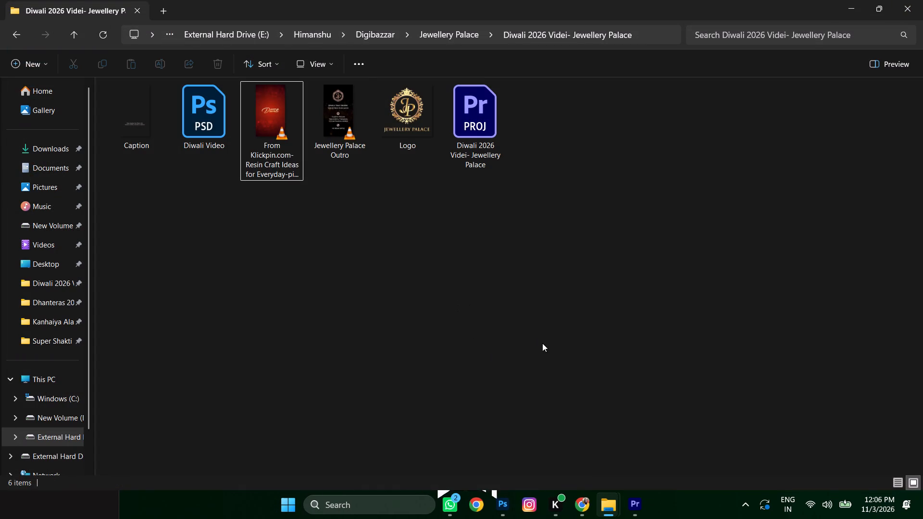
double_click(349, 141)
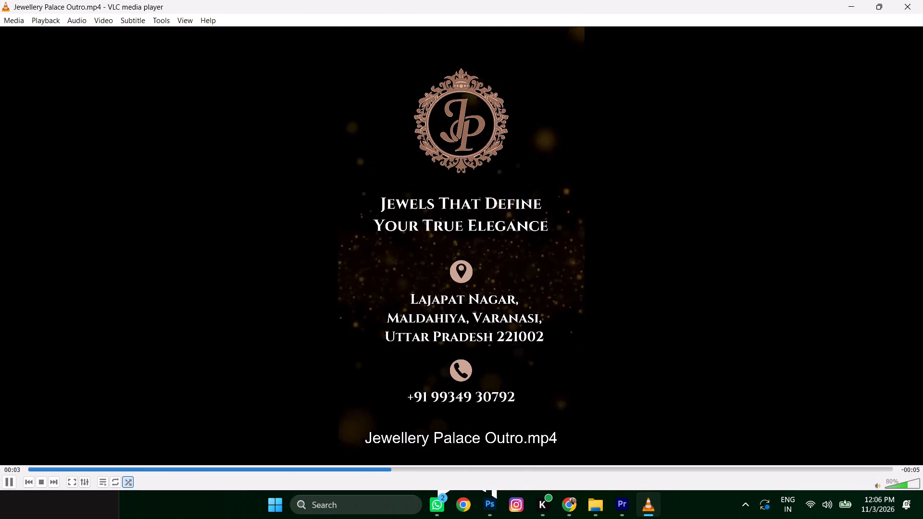
left_click(910, 7)
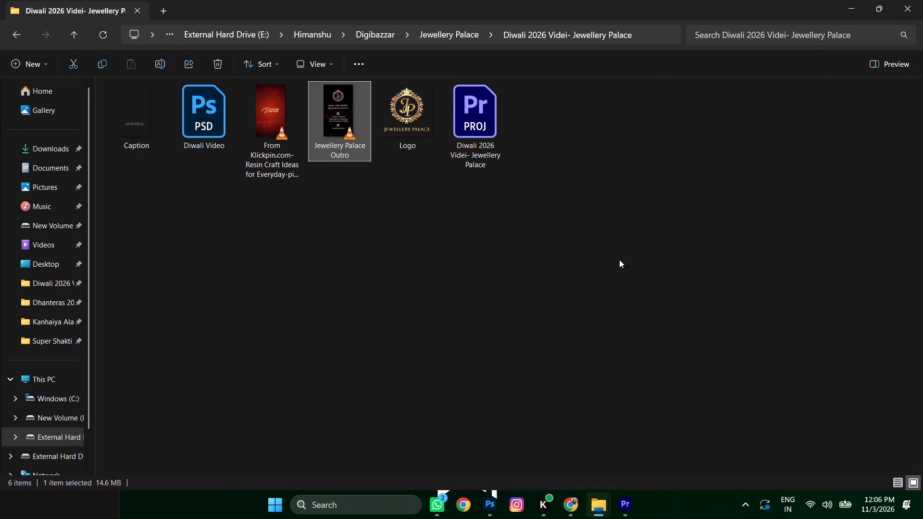
Switch back to Premiere Pro and undo the unlinking of the Diwali clip's audio from its video.
left_click(539, 239)
left_click(603, 363)
left_click(633, 500)
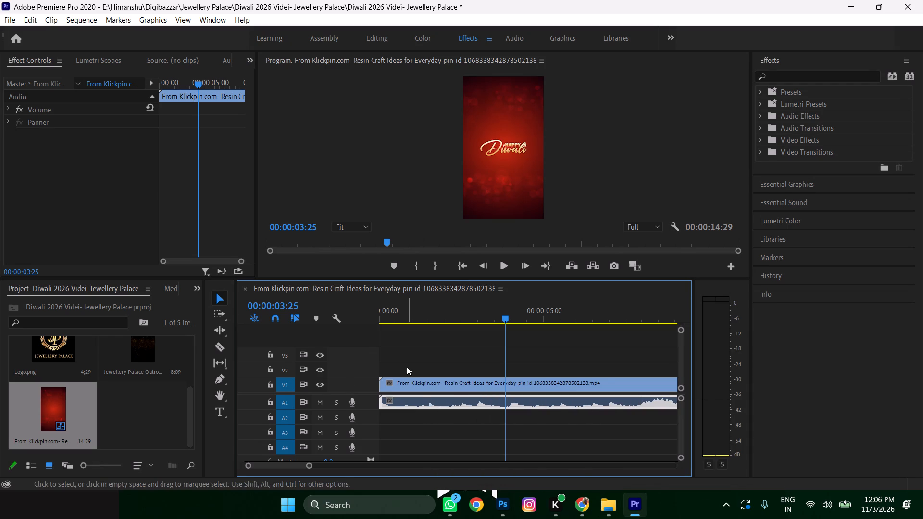
key("ctrl+z")
key("ctrl+z")
key("ctrl+shift+z")
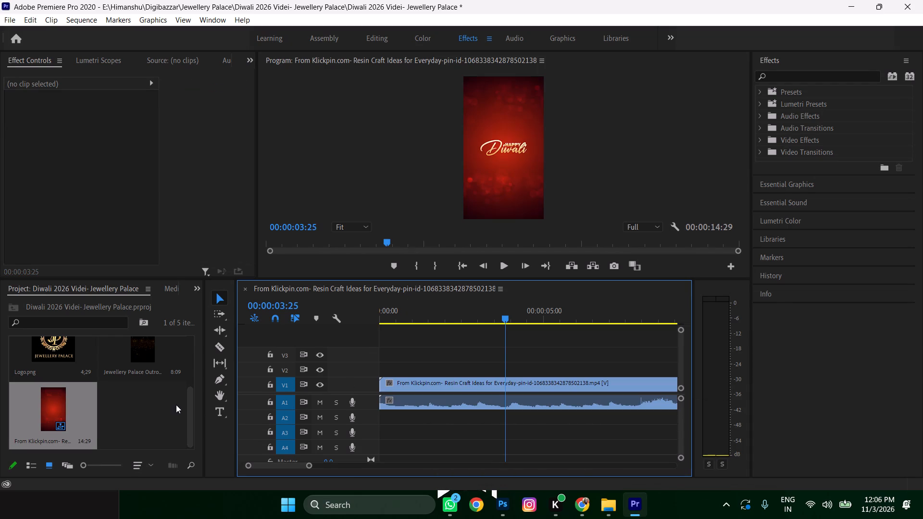
Select the Diwali clip in the sequence and play it to check its picture and sound.
left_click(409, 395)
key("space")
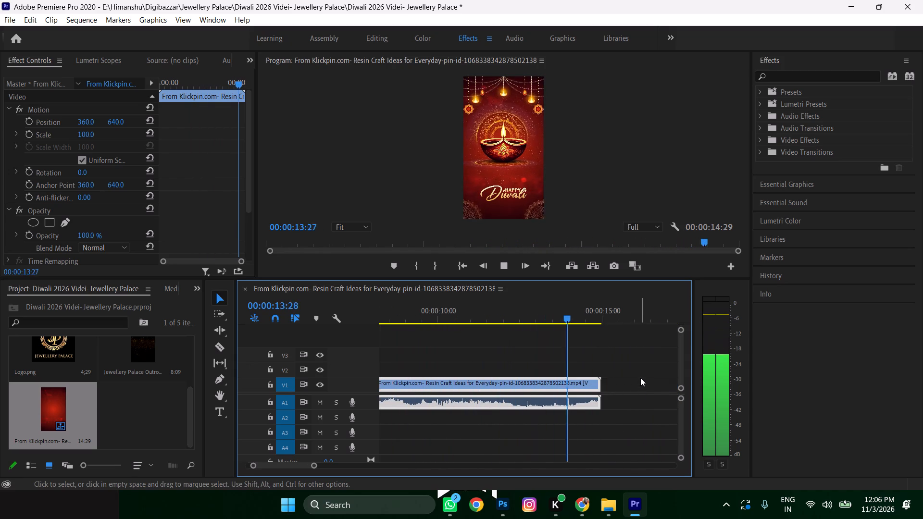
key("space")
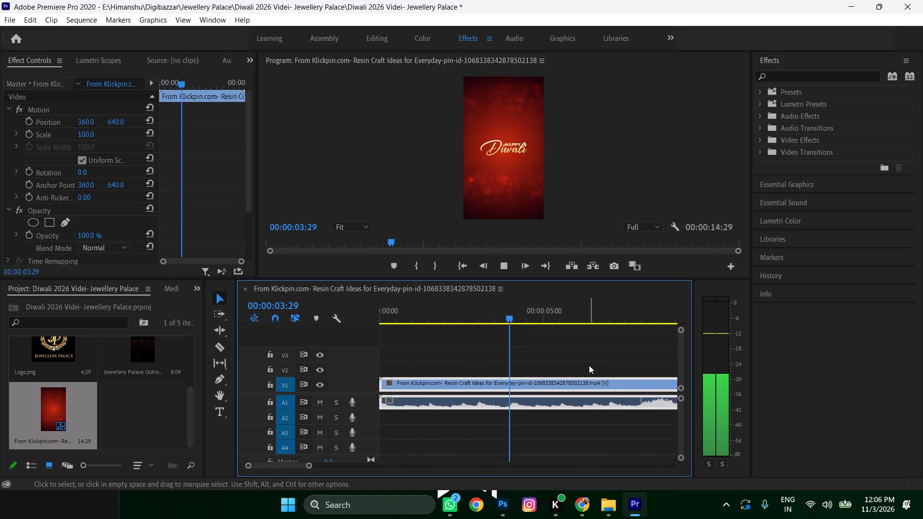
key("space")
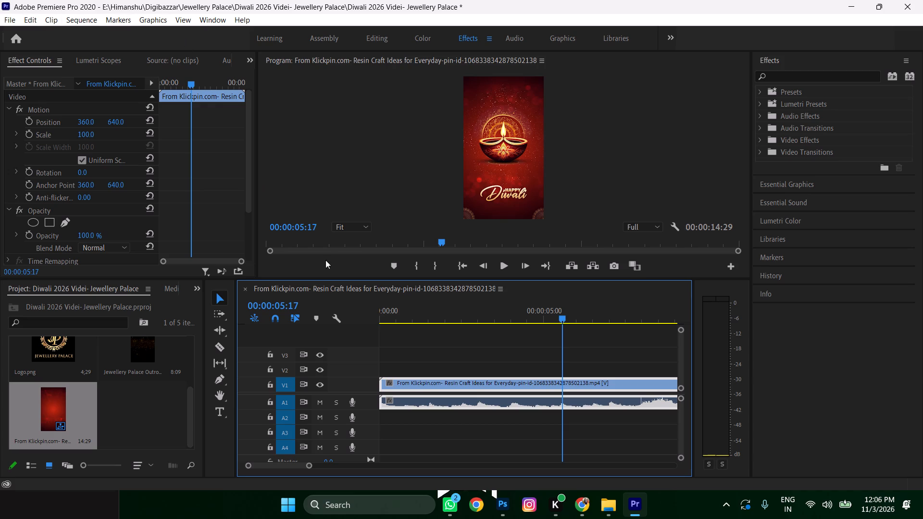
Turn off track targeting for V1 and move the playhead back to 00:00:01:14.
scroll(332, 405, "down", 3)
scroll(339, 400, "up", 5)
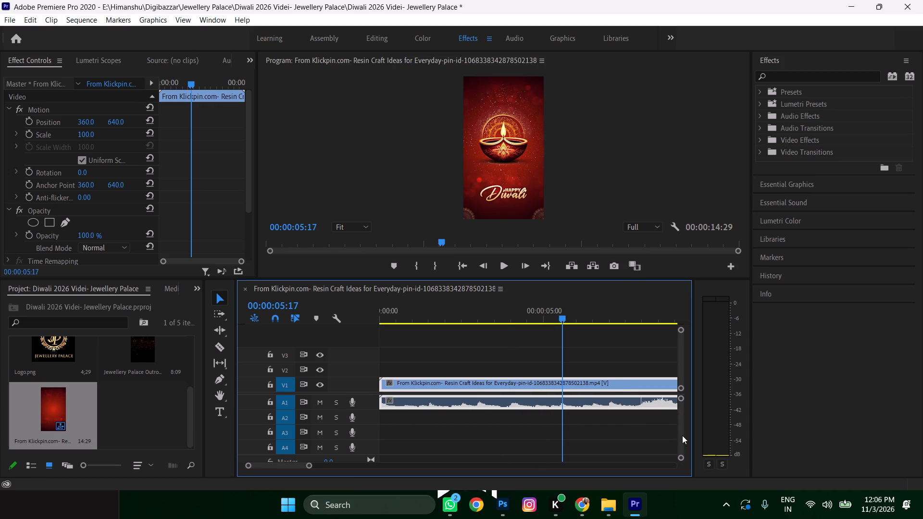
left_click_drag(680, 425, 679, 434)
left_click(413, 379)
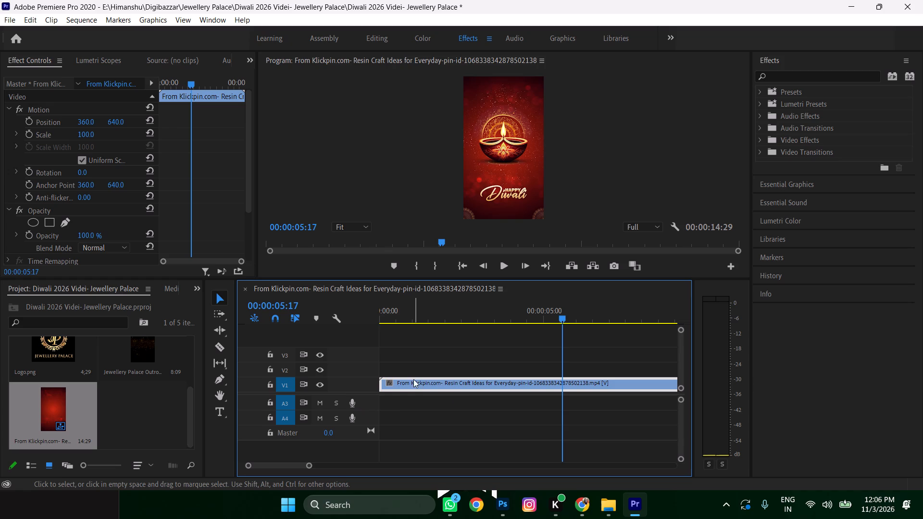
left_click(286, 384)
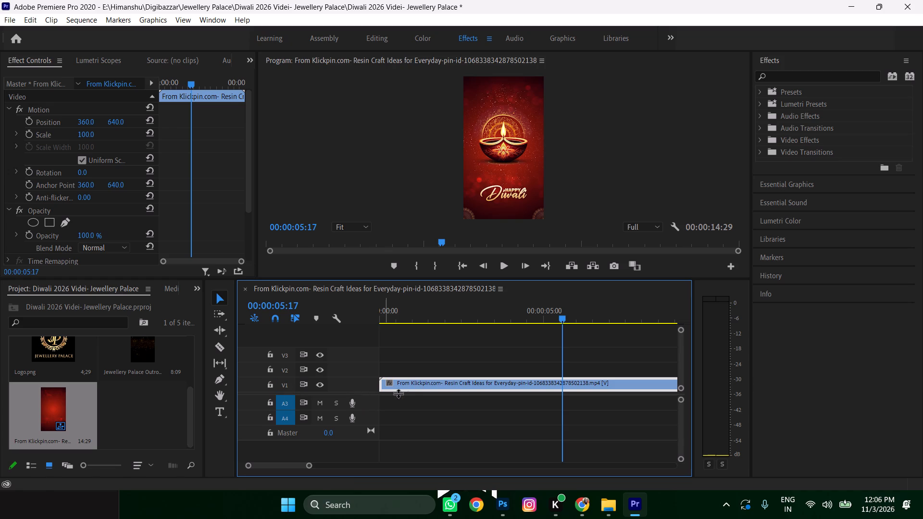
key("space")
key("space")
left_click_drag(581, 317, 429, 334)
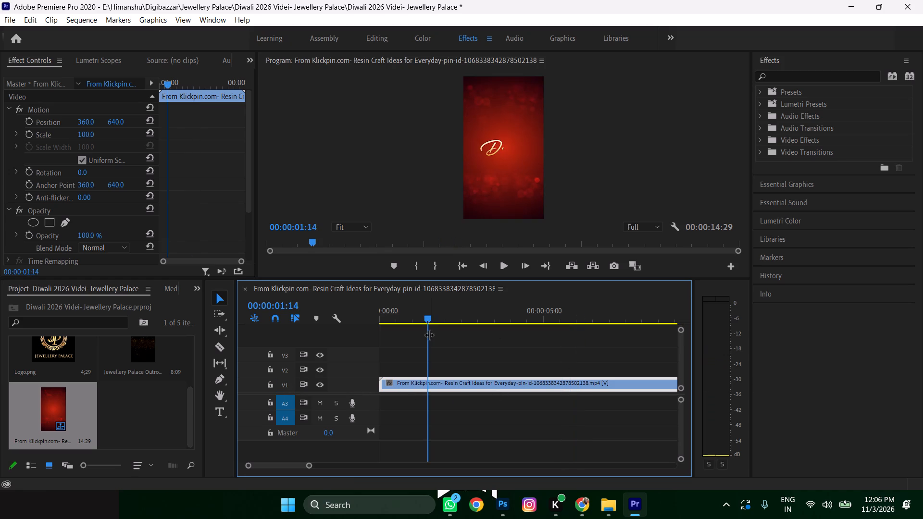
left_click_drag(682, 426, 682, 409)
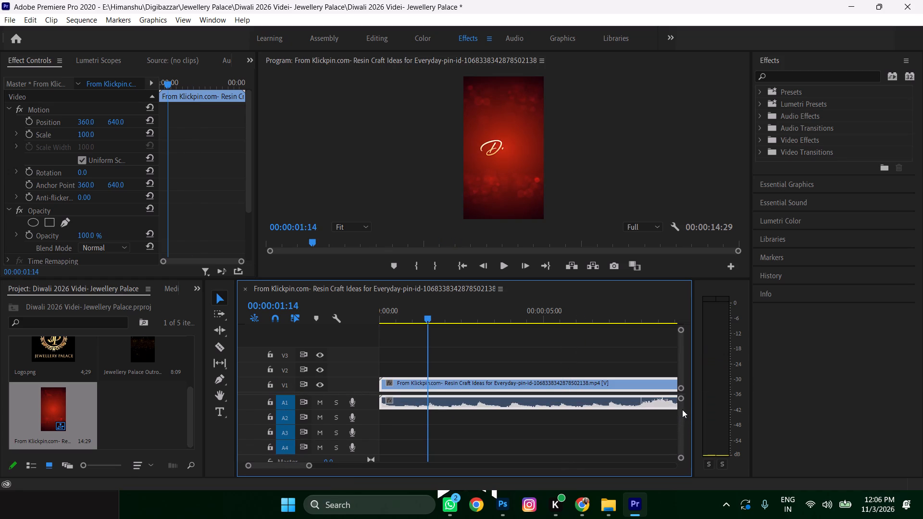
left_click_drag(682, 409, 683, 408)
left_click(456, 400)
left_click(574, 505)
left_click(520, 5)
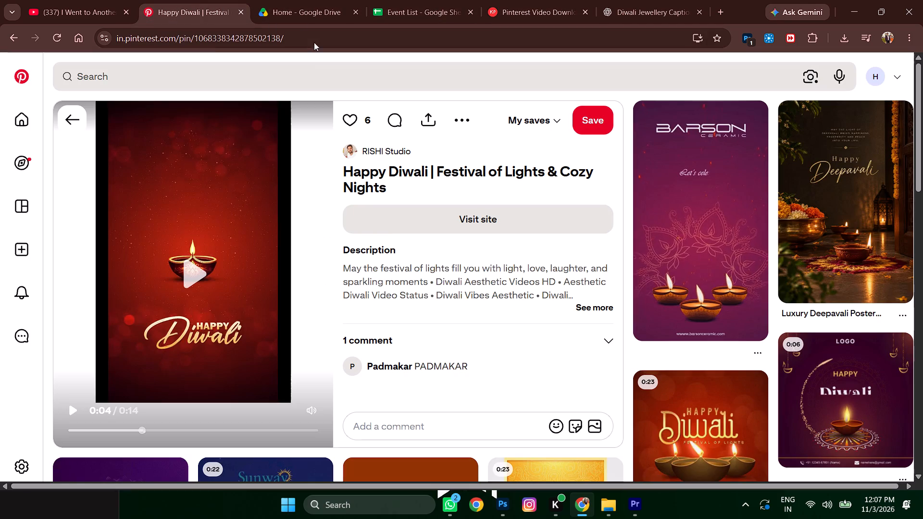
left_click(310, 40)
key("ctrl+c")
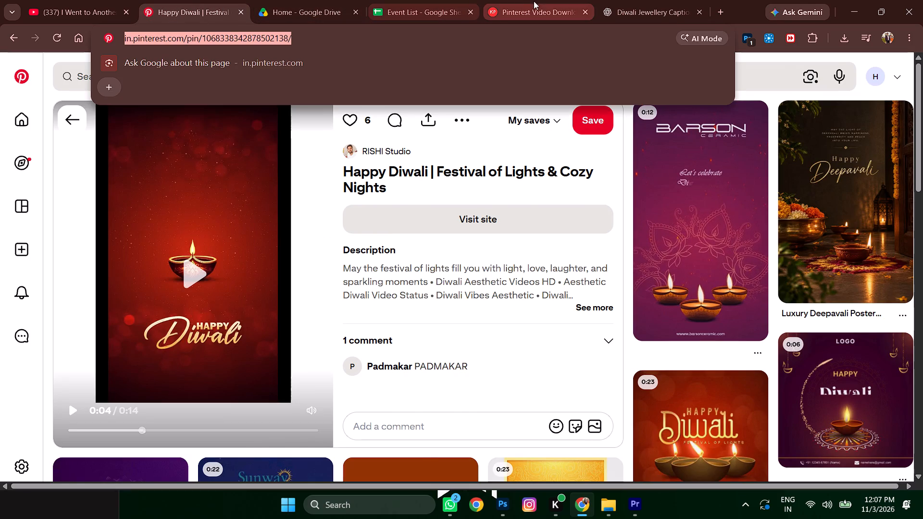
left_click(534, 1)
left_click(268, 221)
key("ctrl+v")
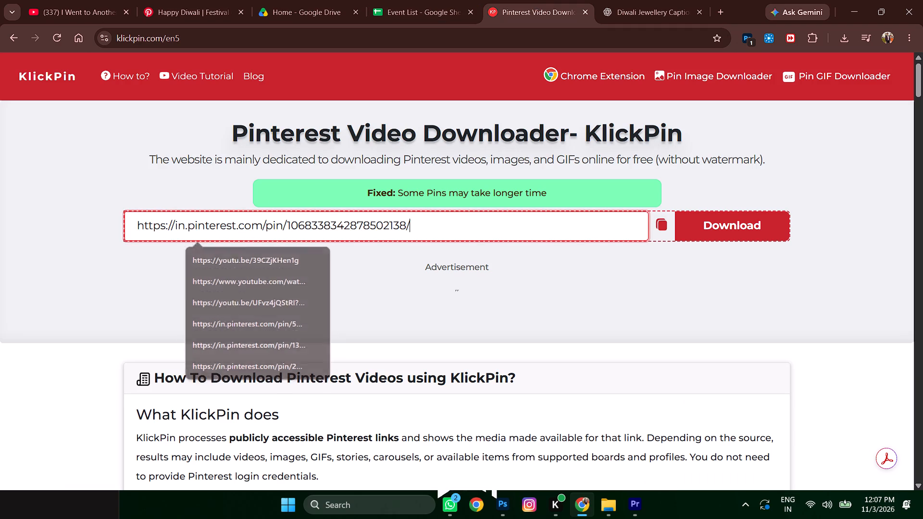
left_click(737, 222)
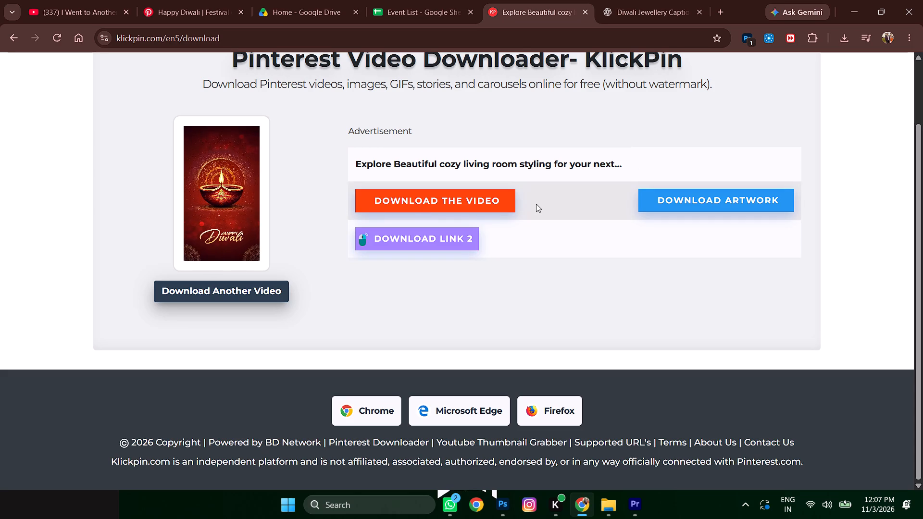
Leave the fetched Diwali video undownloaded and close the KlickPin page.
left_click_drag(274, 158, 266, 155)
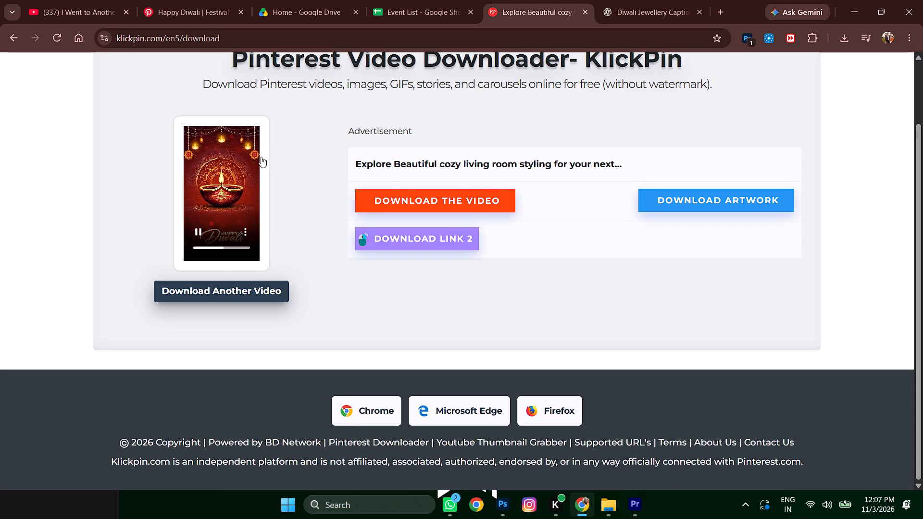
left_click_drag(388, 172, 383, 166)
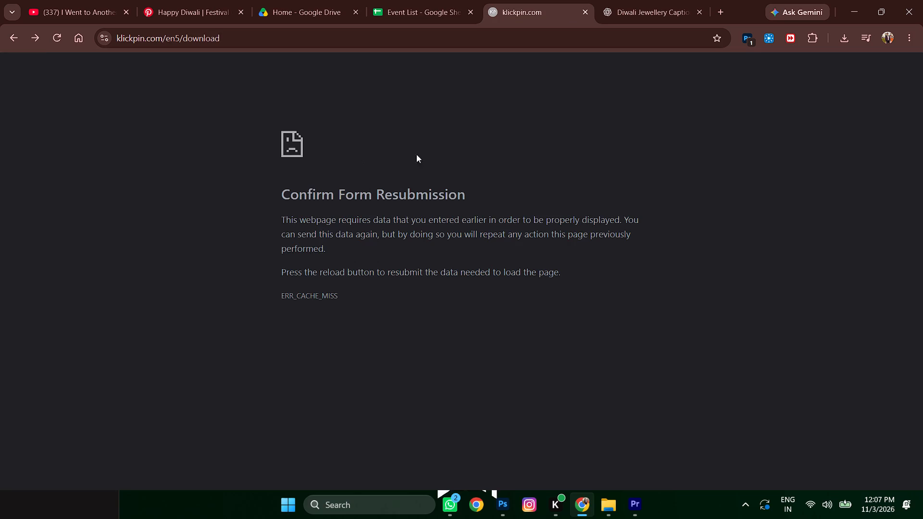
left_click(587, 12)
Open a new browser page and search Google for "audio downloder".
left_click(607, 8)
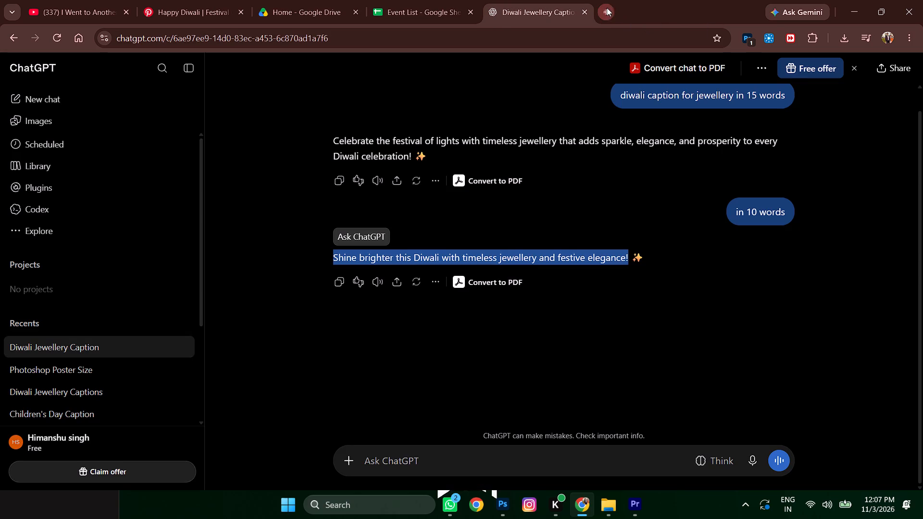
left_click(408, 226)
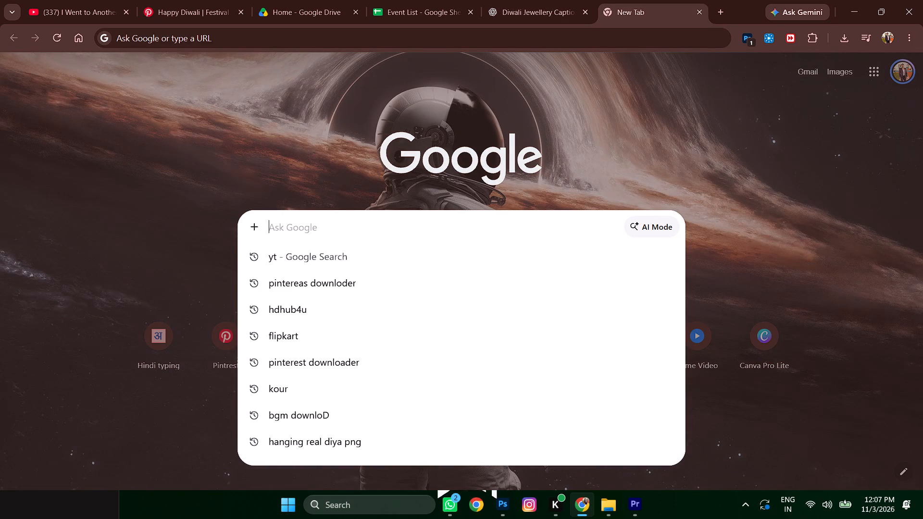
type("audio do")
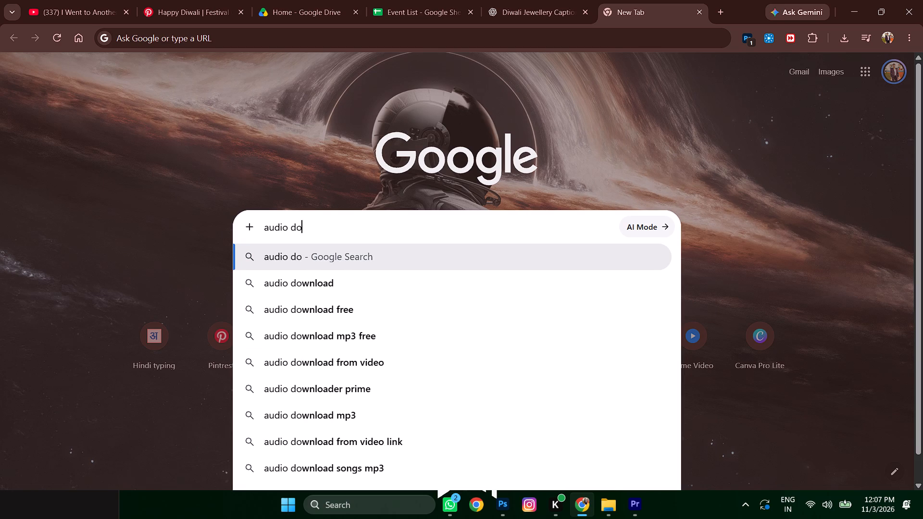
type("wnloder")
key("Return")
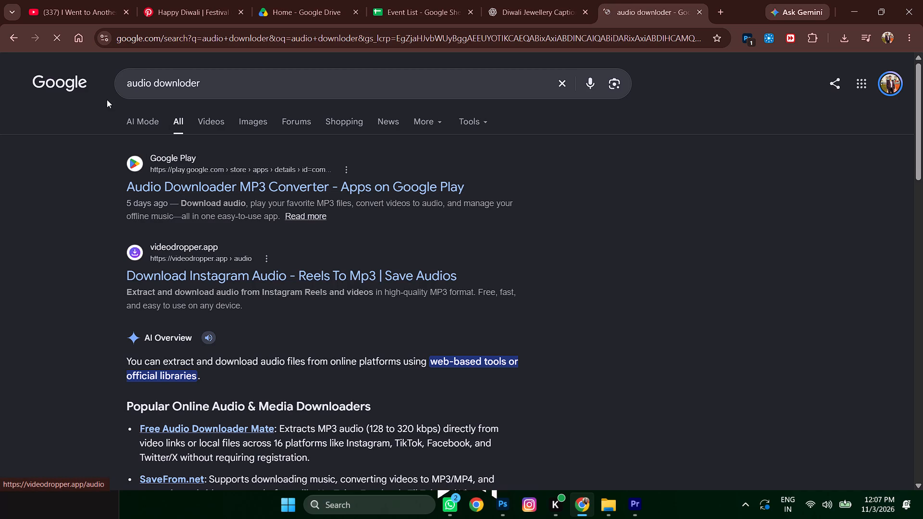
Refine the Google search to "audio from video downloder".
left_click(153, 83)
key("space")
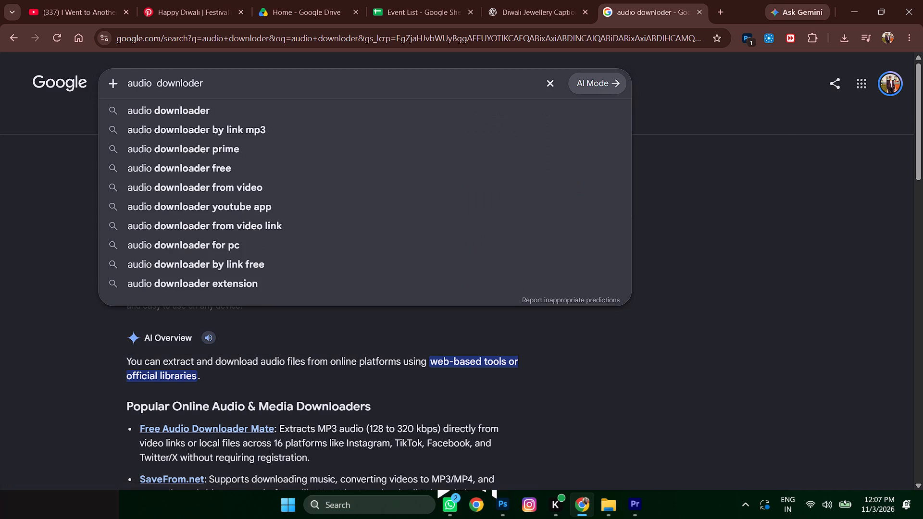
key("Left")
type("from video")
key("Return")
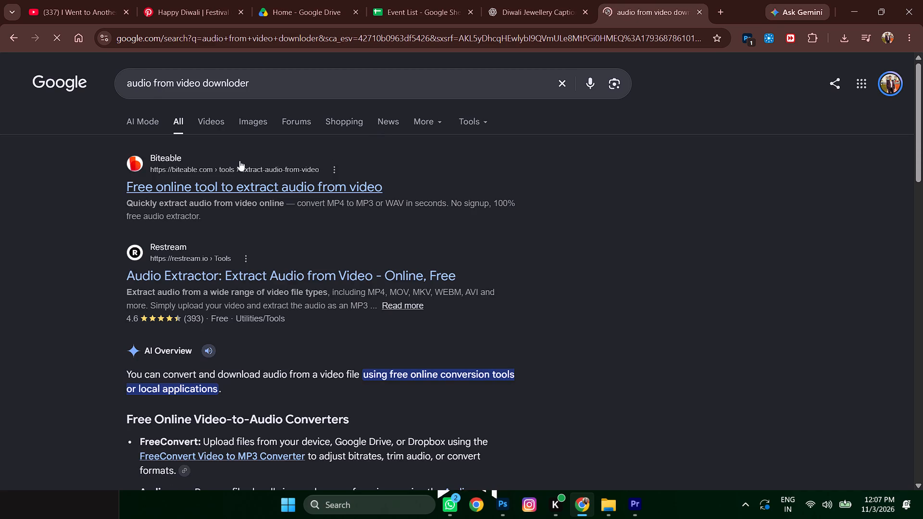
Open Biteable's audio extraction tool and upload the From Klickpin.com Resin Craft Ideas video from New Volume (D:).
left_click(212, 185)
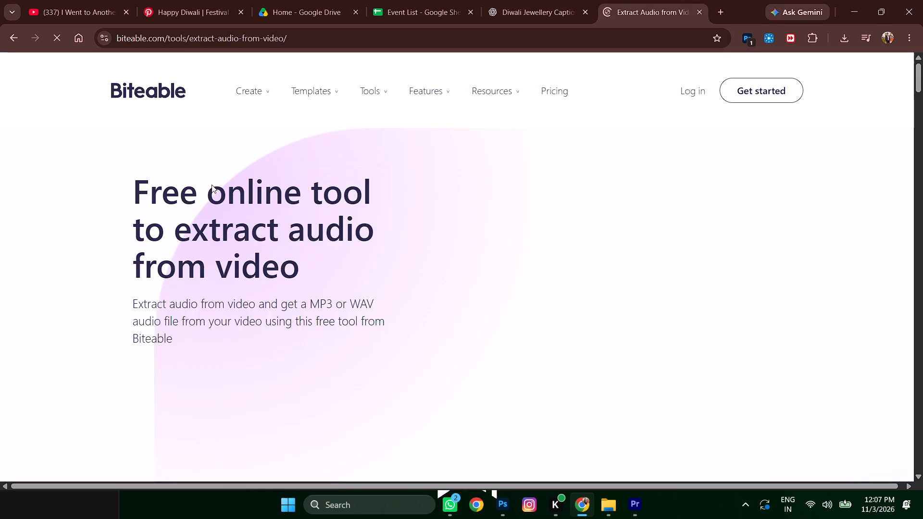
scroll(609, 289, "down", 5)
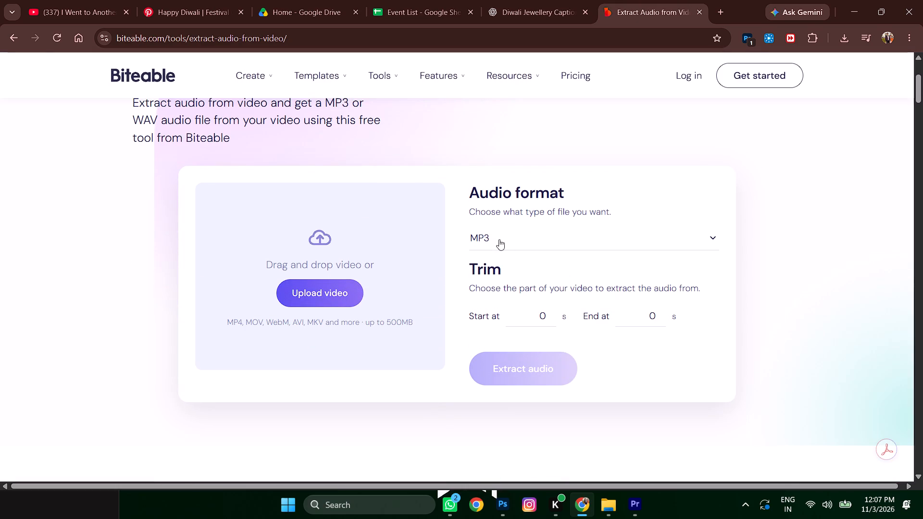
left_click(325, 293)
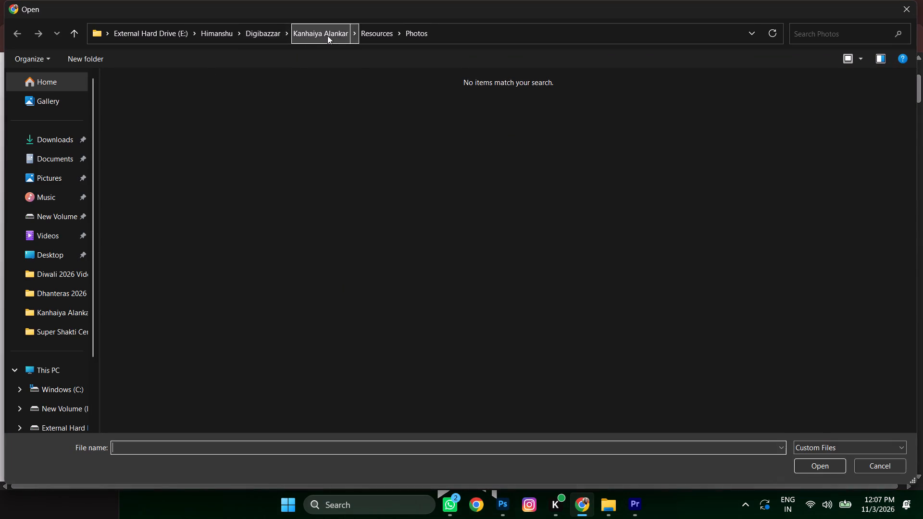
left_click(261, 32)
left_click(201, 175)
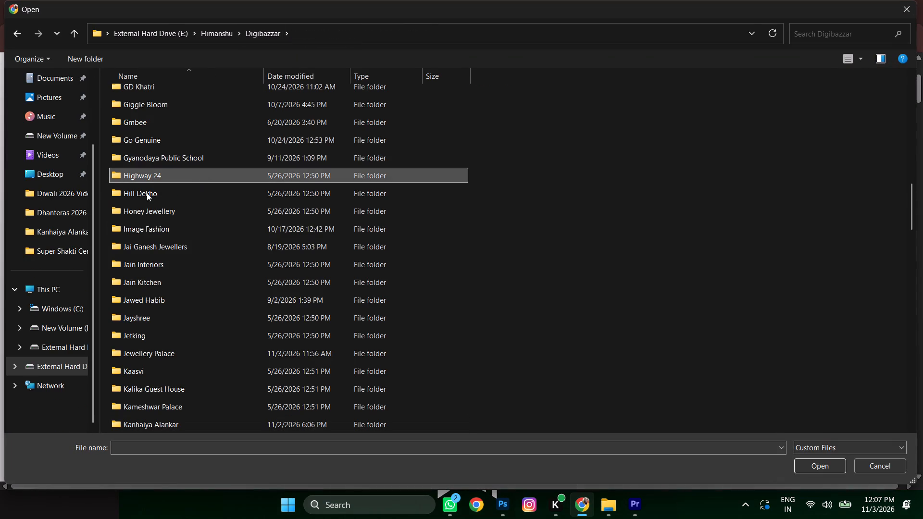
left_click(72, 330)
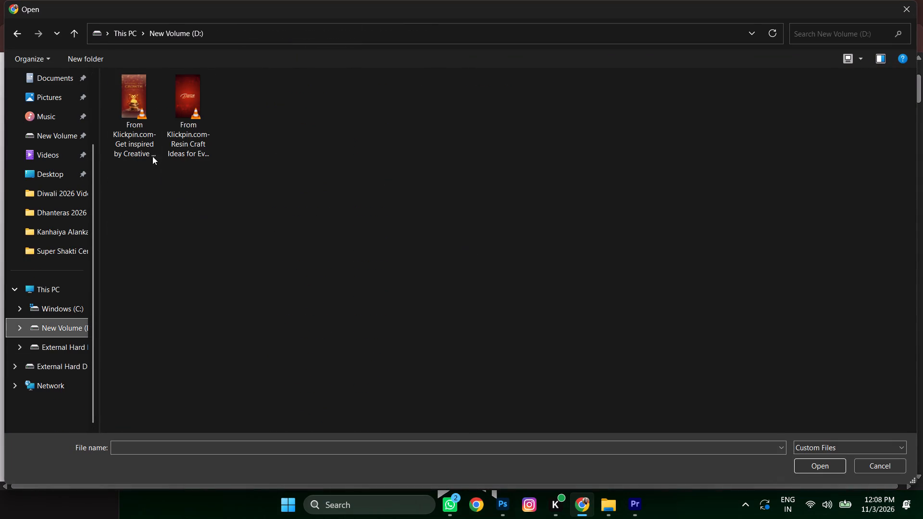
left_click(195, 91)
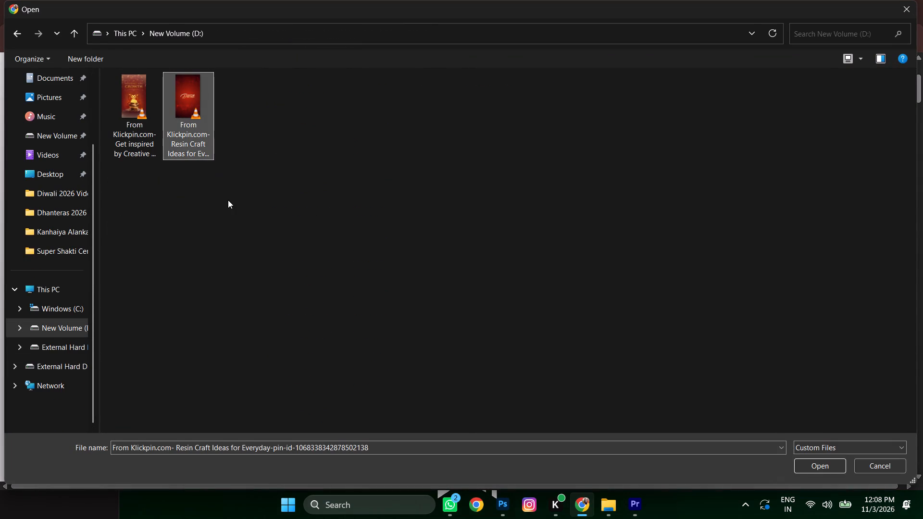
left_click(813, 468)
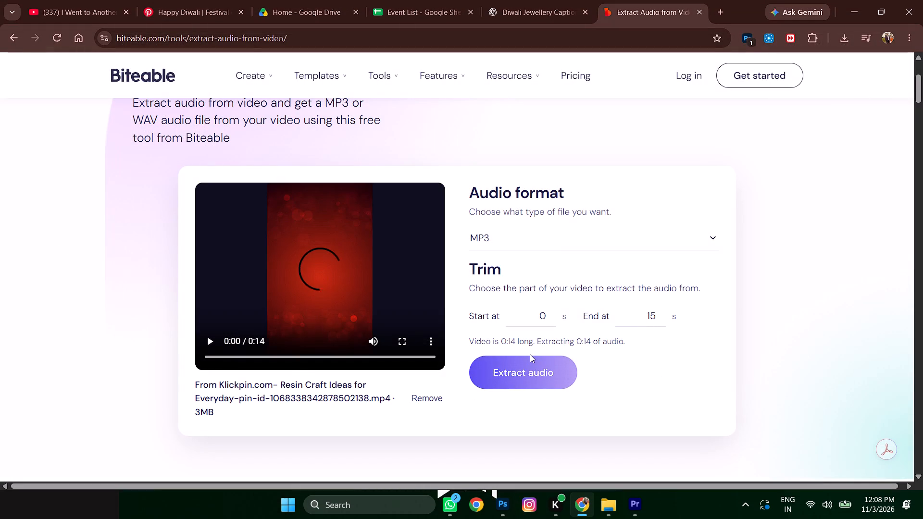
Extract the uploaded Diwali video's audio as MP3, covering 0 to 15 s, and download the resulting file.
left_click(208, 337)
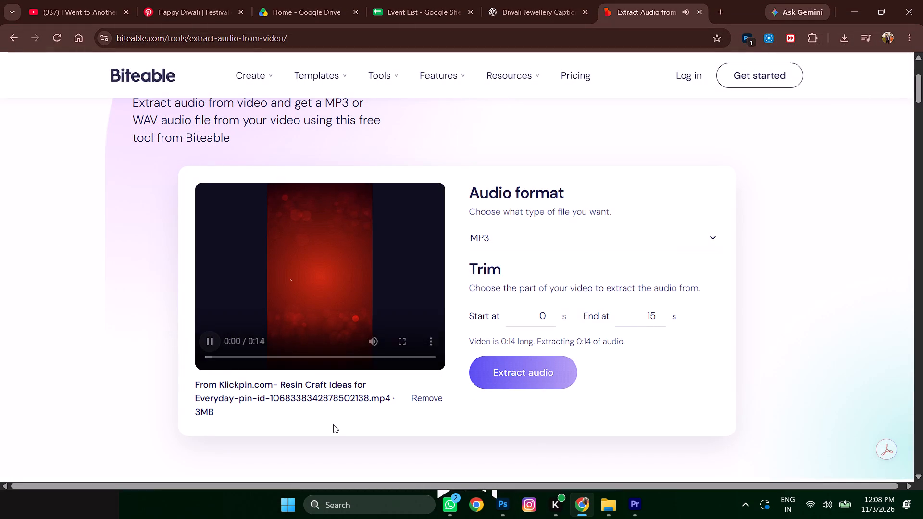
left_click(540, 369)
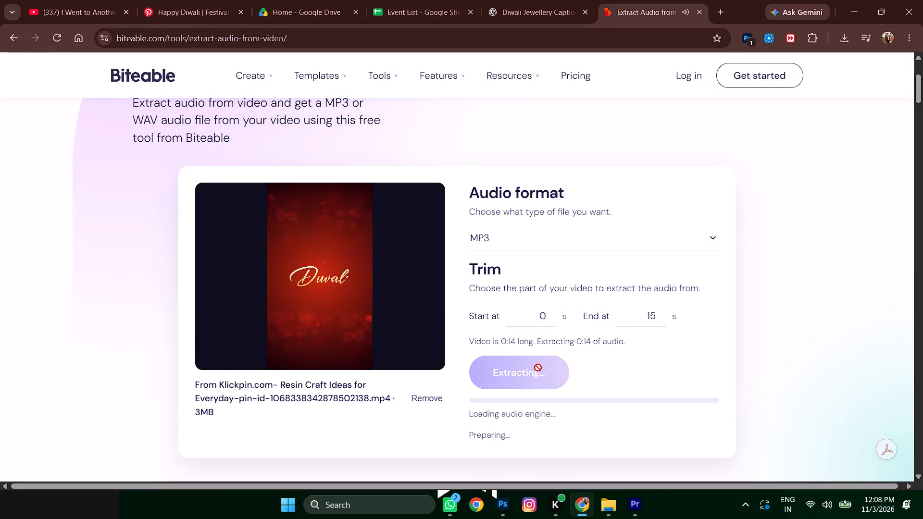
scroll(623, 346, "down", 3)
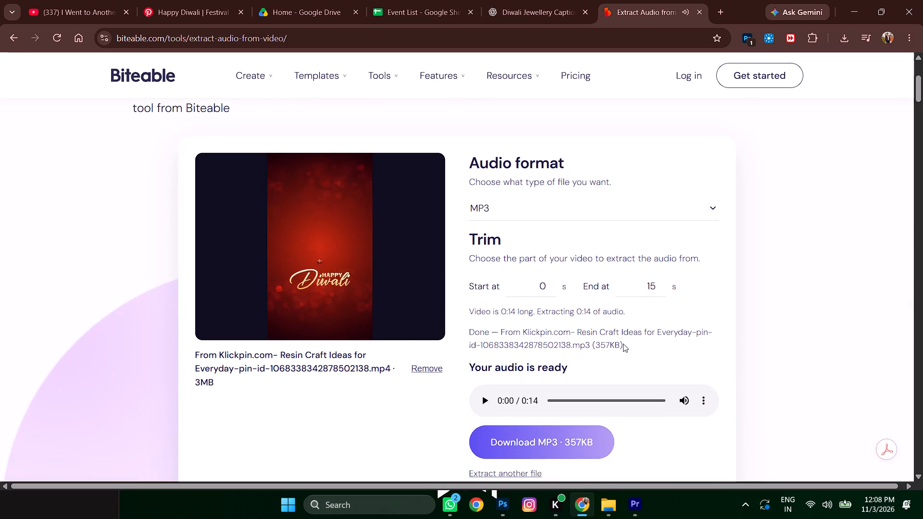
left_click(544, 345)
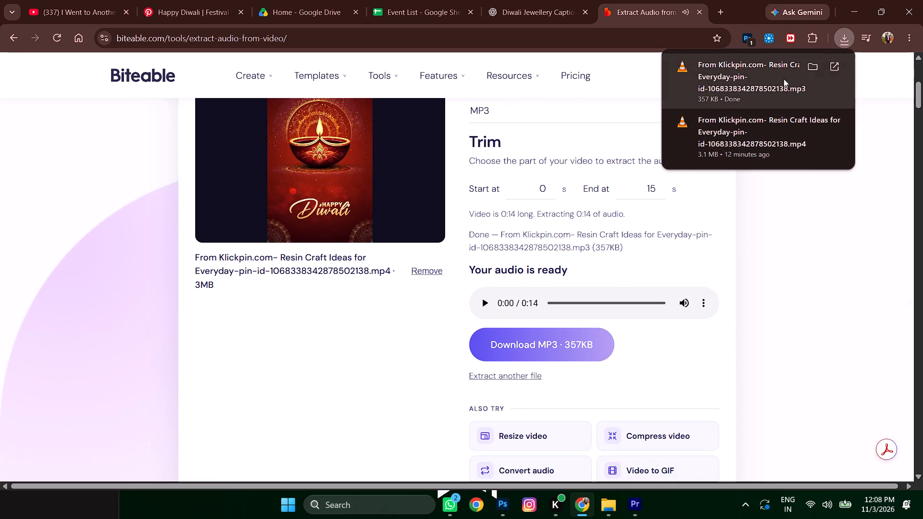
left_click(206, 210)
Copy the downloaded Klickpin MP3 from New Volume (D:) into the Diwali 2026 Videi- Jewellery Palace folder.
left_click(842, 38)
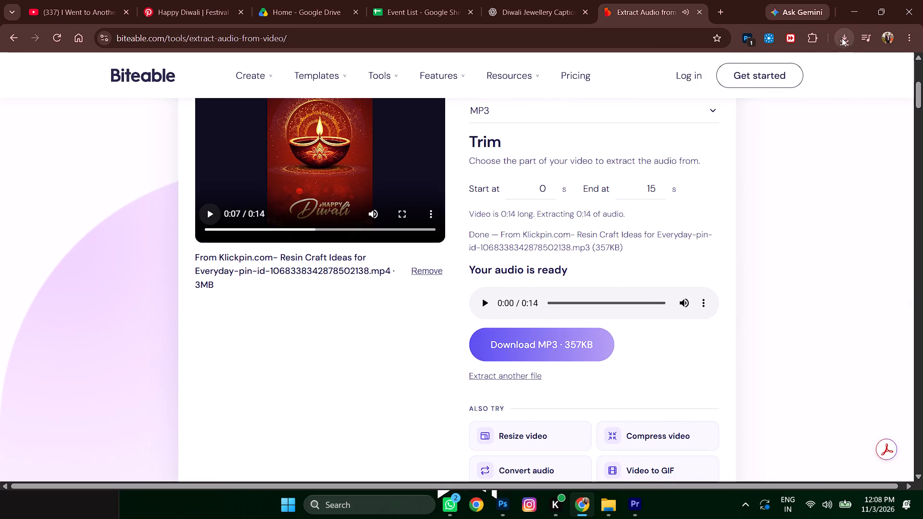
left_click(812, 91)
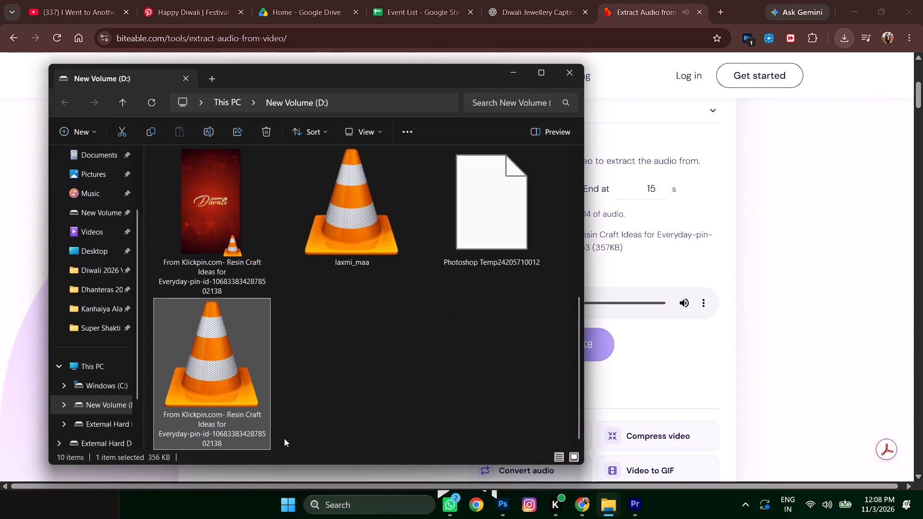
left_click(236, 347)
key("ctrl+c")
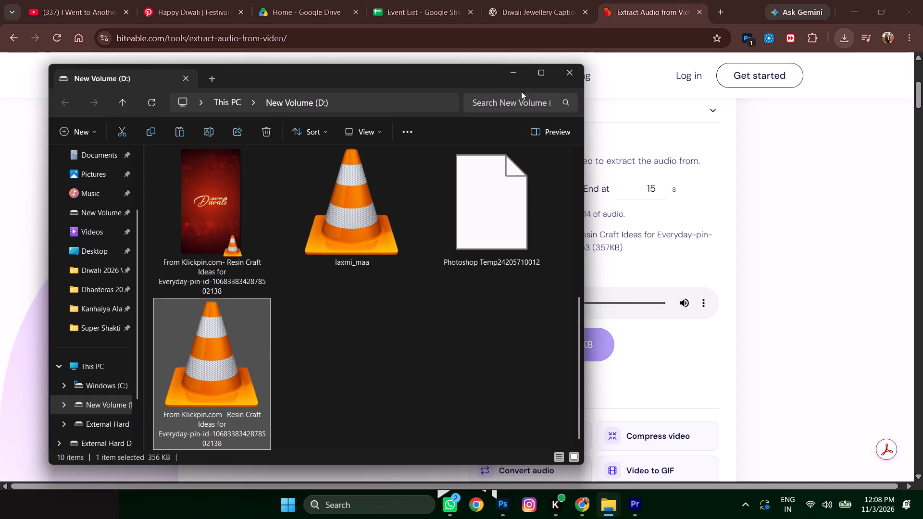
left_click(514, 77)
left_click(607, 505)
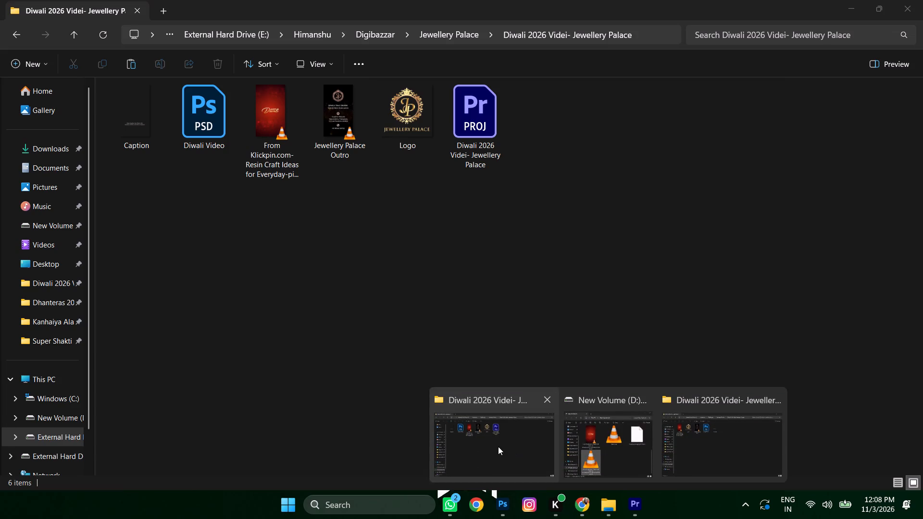
left_click(498, 446)
left_click(388, 328)
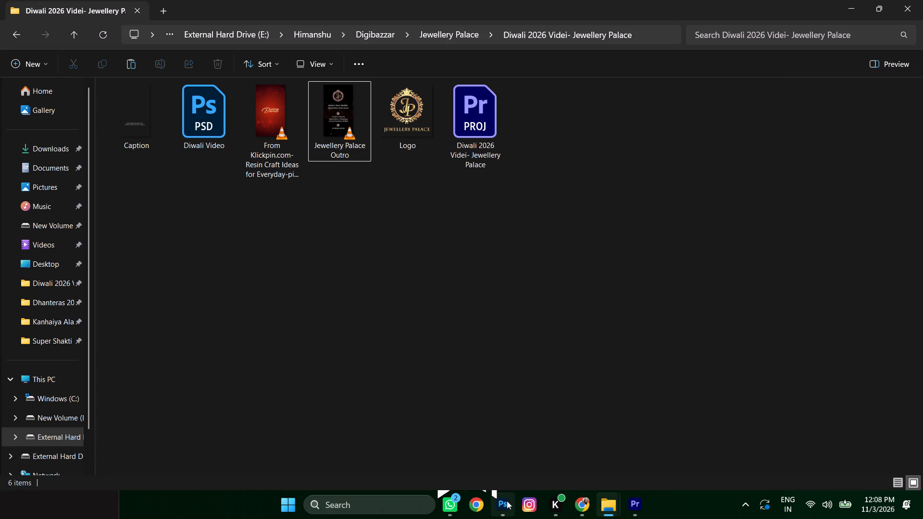
left_click(450, 280)
key("ctrl+v")
left_click(498, 315)
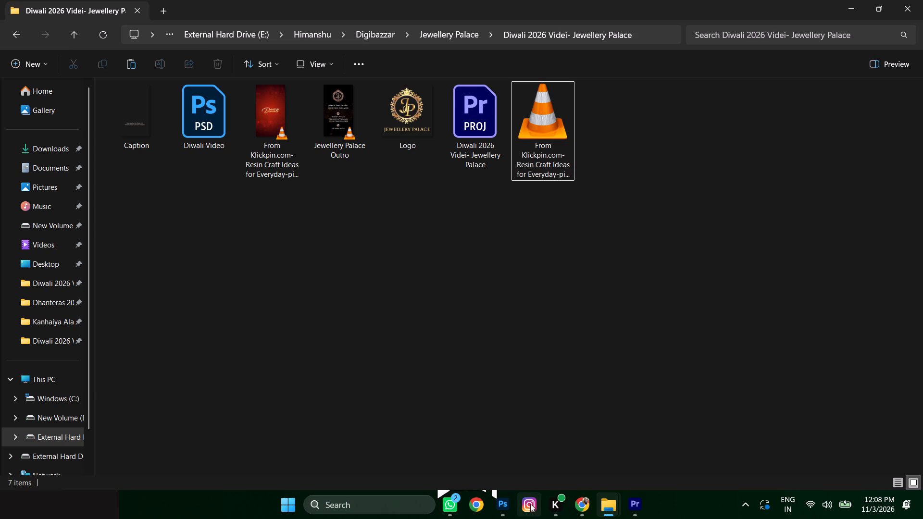
Switch to Premiere Pro, unlink the Diwali clip's audio from its video and delete the audio from A1.
left_click(639, 505)
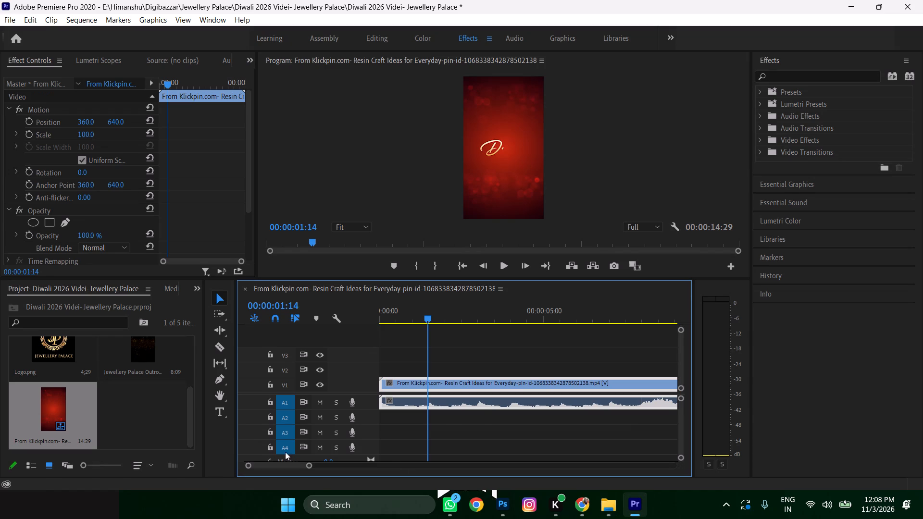
left_click(479, 406)
right_click(479, 406)
left_click(509, 209)
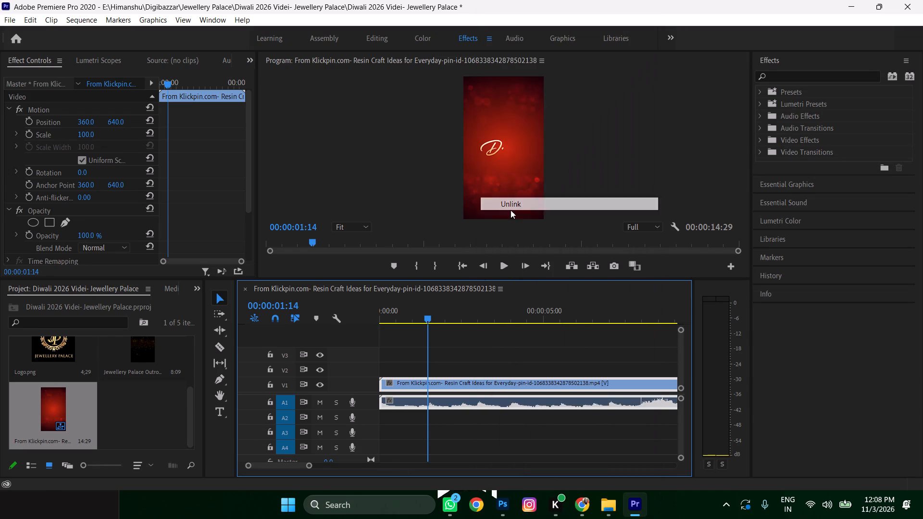
left_click(509, 405)
key("Delete")
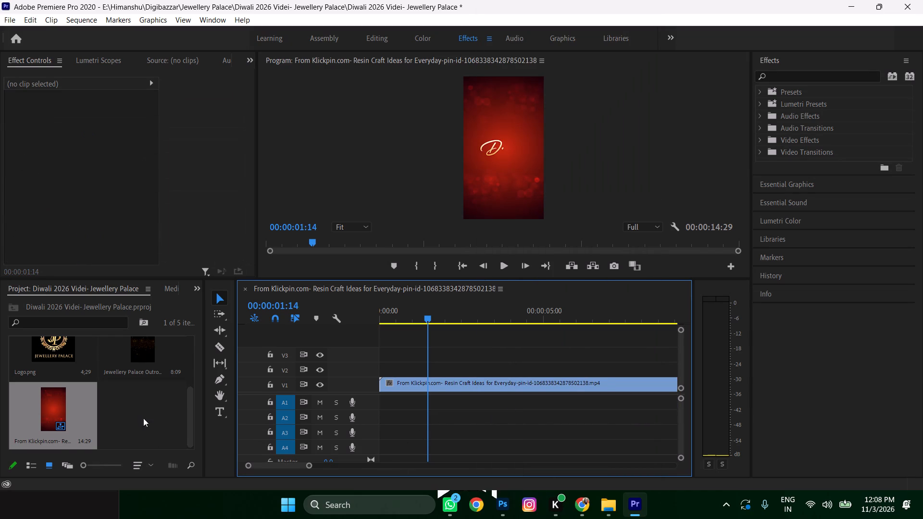
Import the extracted Klickpin MP3 from the project folder and place it on A1 at the sequence start.
double_click(139, 412)
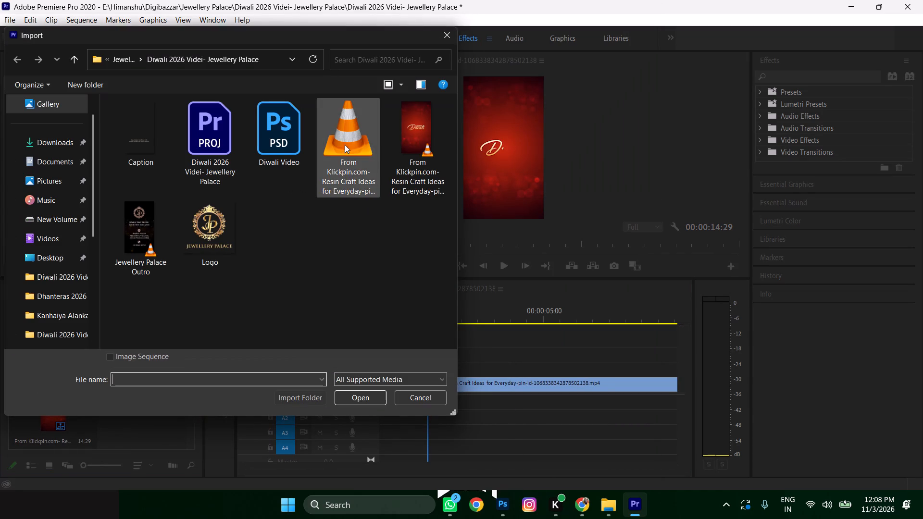
left_click_drag(345, 145, 162, 438)
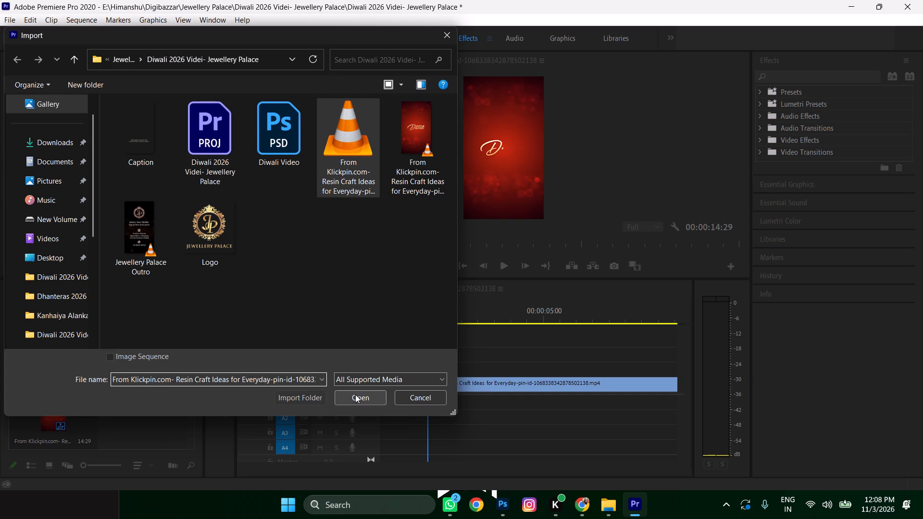
left_click(355, 395)
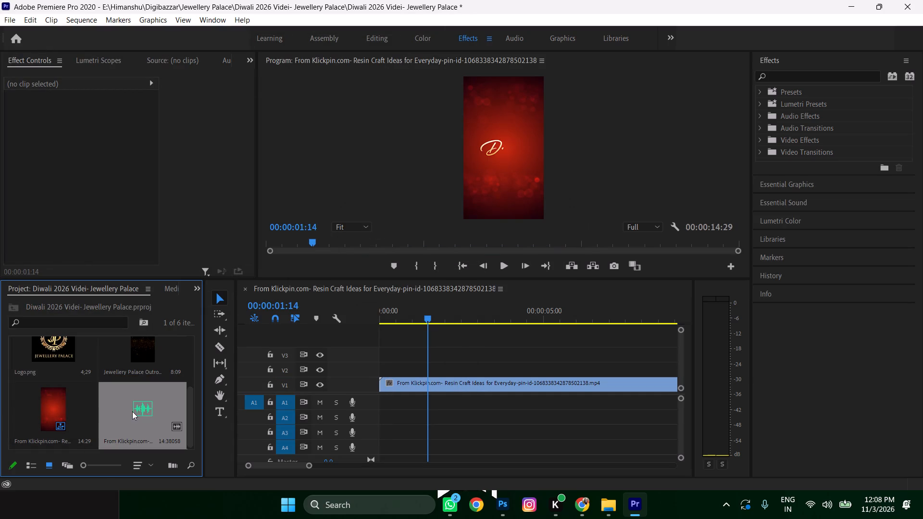
left_click_drag(132, 410, 372, 406)
Play back the sequence from the start to check how the replaced audio fits the Diwali video.
key("space")
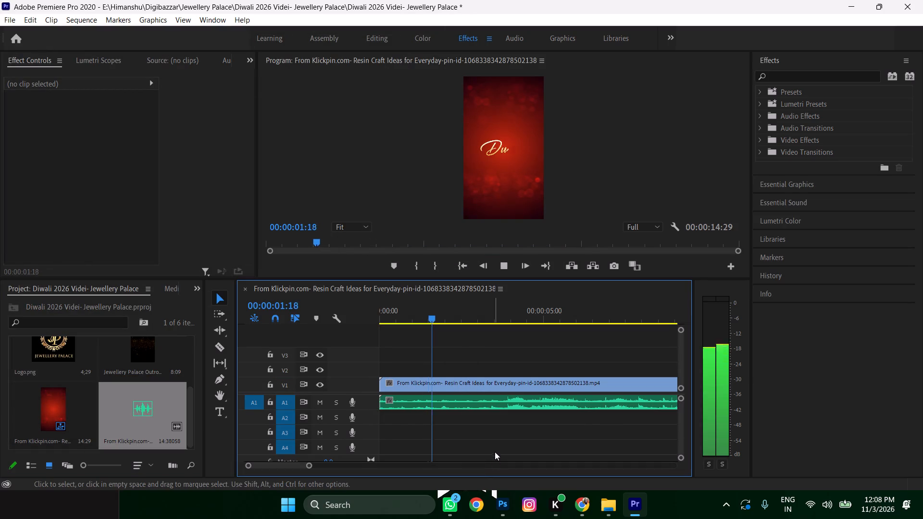
key("space")
left_click_drag(450, 317, 269, 325)
key("space")
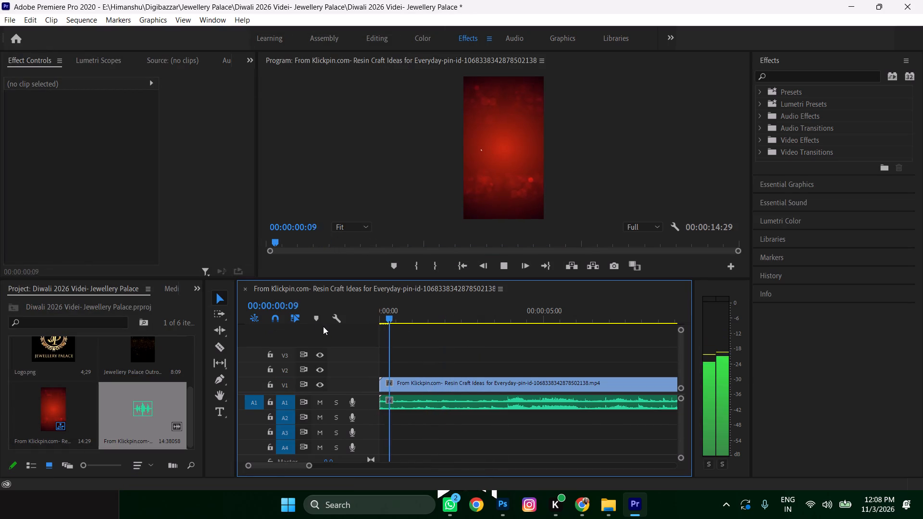
scroll(587, 361, "down", 18)
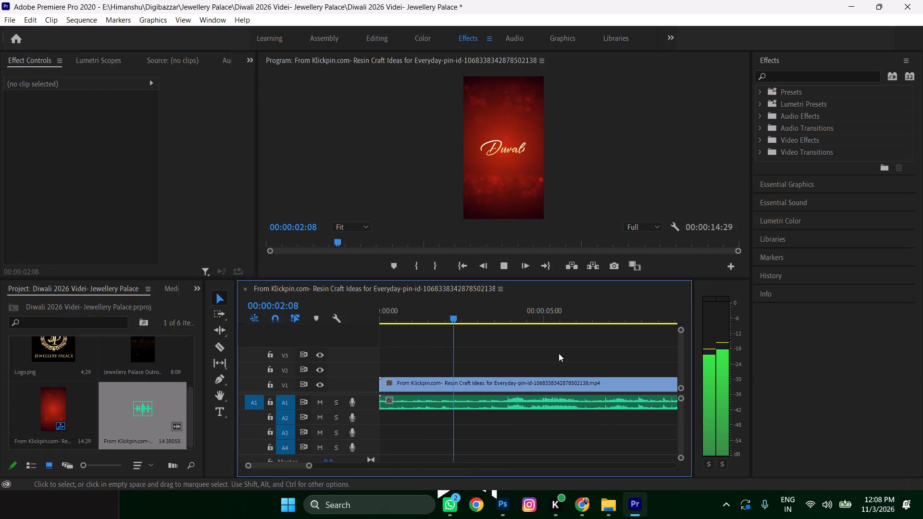
scroll(559, 353, "down", 20)
scroll(559, 353, "down", 3)
scroll(557, 358, "down", 6, "alt")
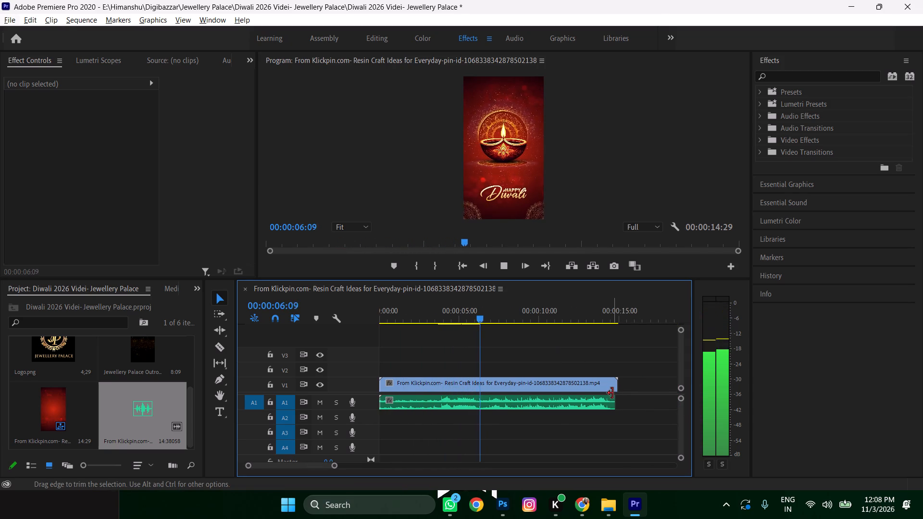
scroll(446, 370, "down", 2, "alt")
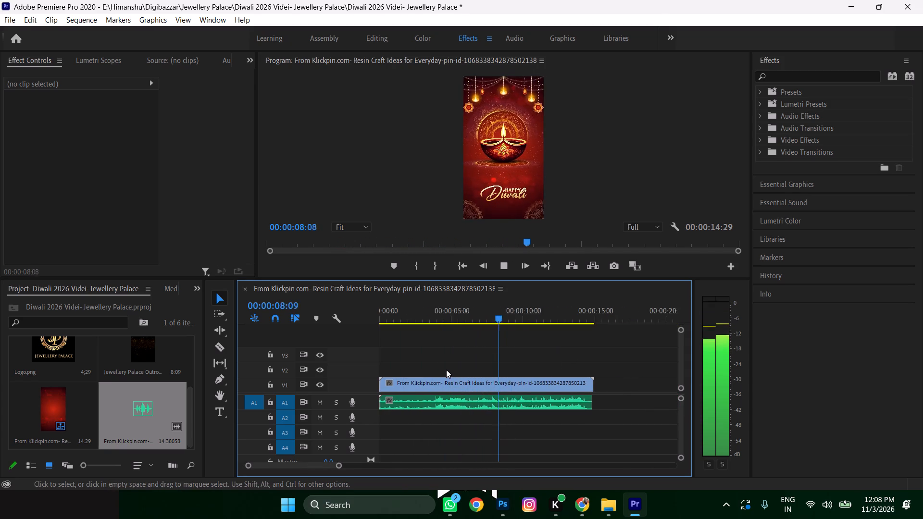
scroll(446, 370, "down", 3, "alt")
scroll(465, 358, "up", 12)
scroll(460, 361, "down", 2, "alt")
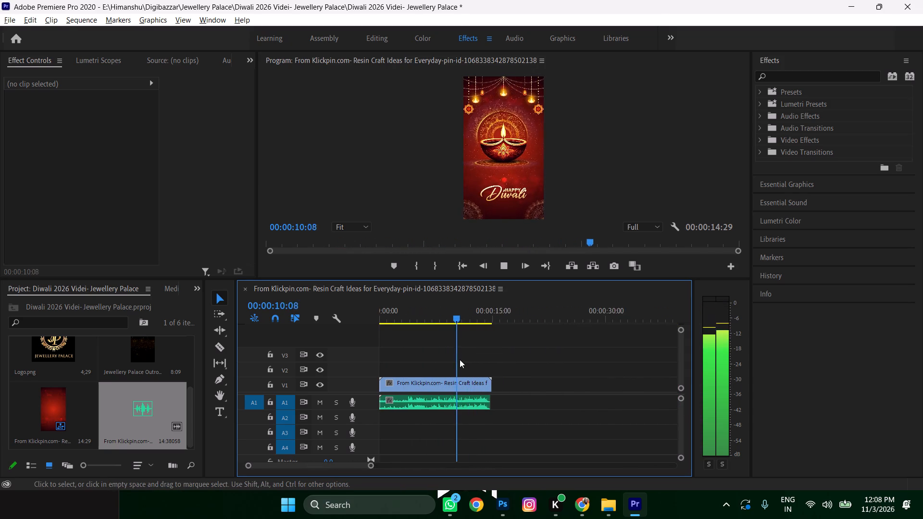
scroll(460, 359, "up", 8, "alt")
scroll(457, 367, "up", 11)
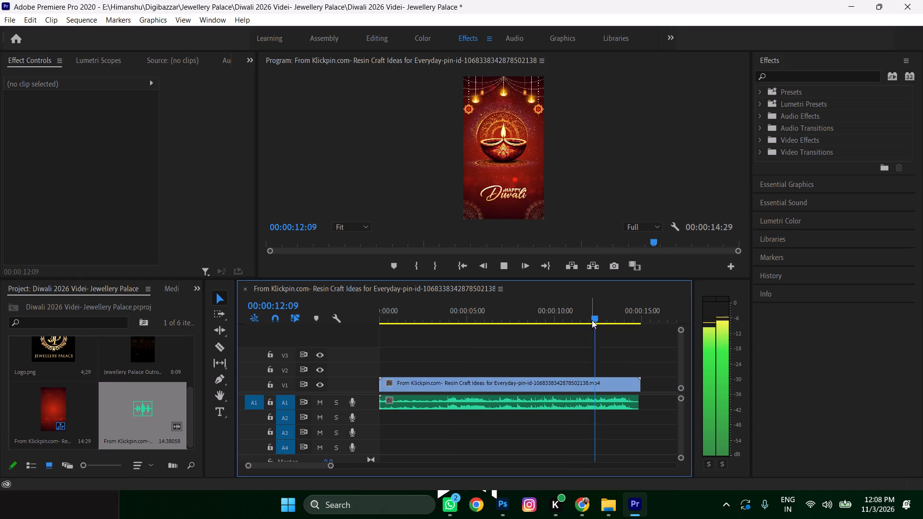
left_click_drag(598, 317, 323, 339)
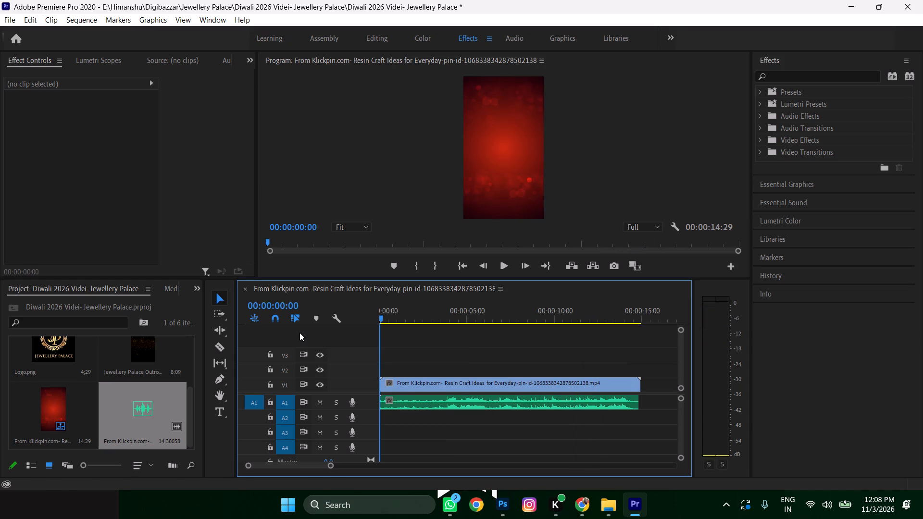
key("space")
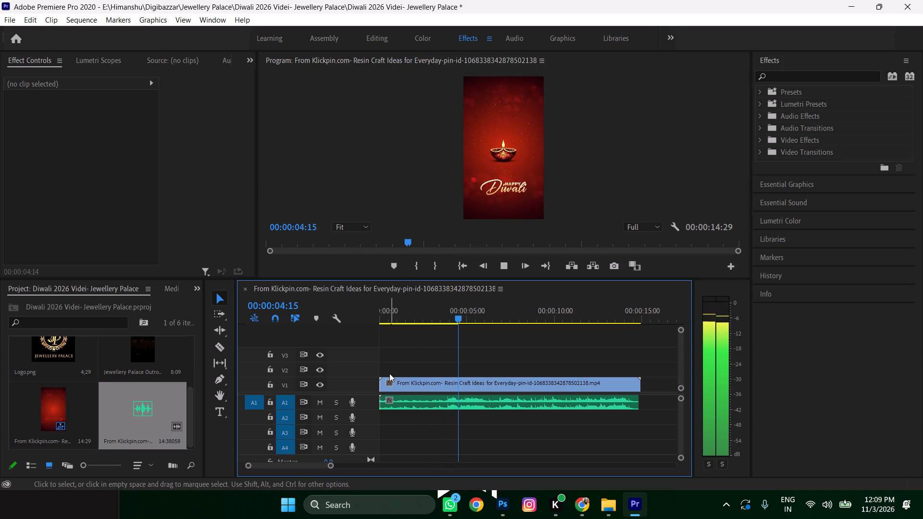
key("space")
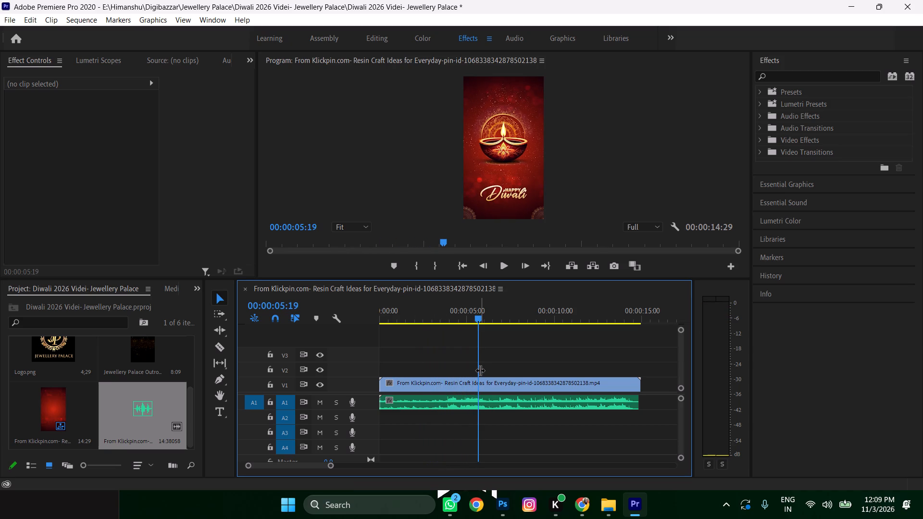
left_click_drag(478, 316, 452, 321)
key("space")
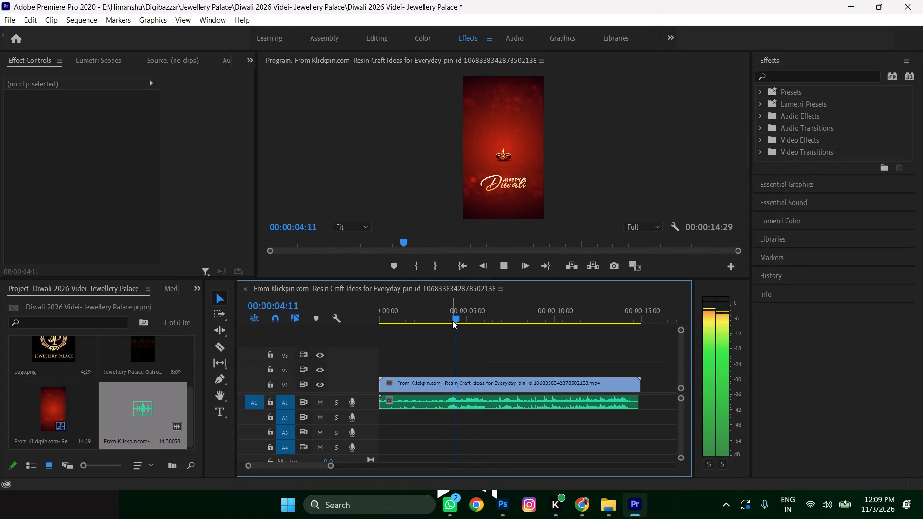
key("space")
Place Logo.png on V2 at the sequence start and extend it to the end of the audio clip.
scroll(152, 399, "up", 1)
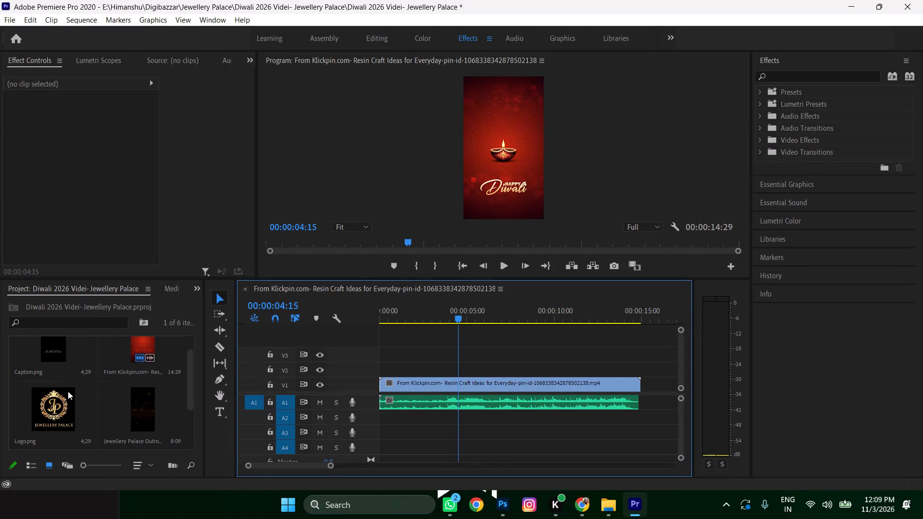
left_click_drag(58, 397, 376, 365)
left_click_drag(466, 370, 501, 365)
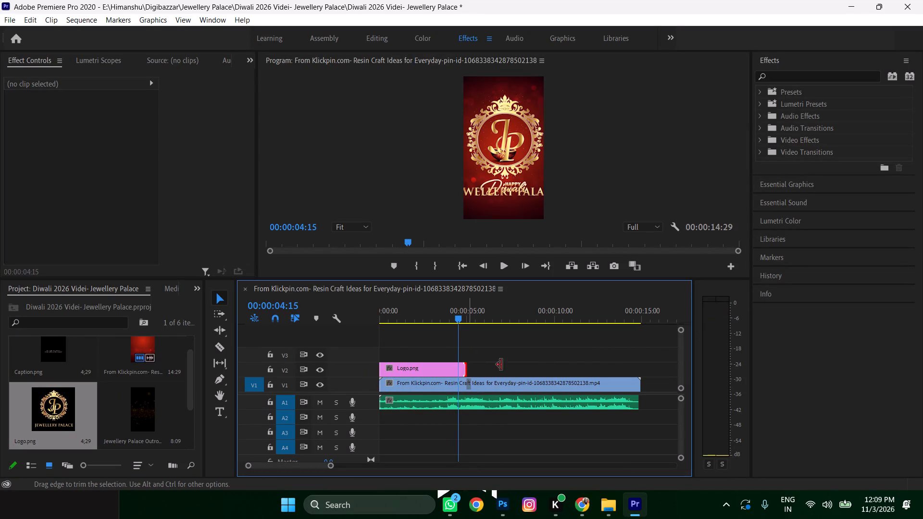
left_click_drag(501, 365, 637, 355)
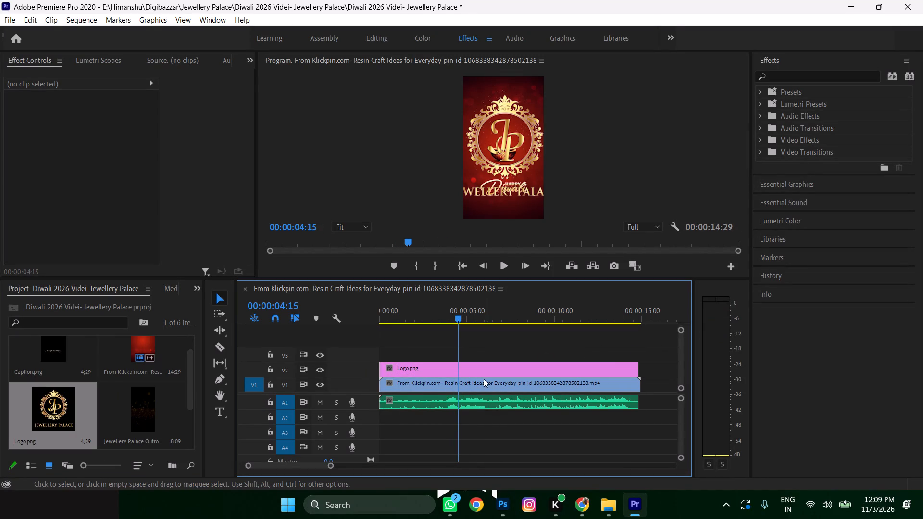
Scale the Logo.png clip to 20 and set its position to 360, 163 near the top of the frame.
left_click(408, 369)
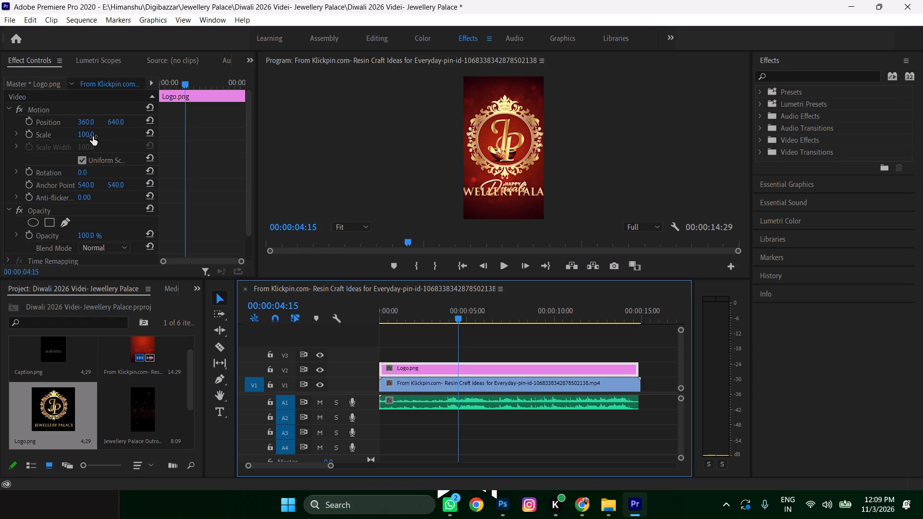
left_click_drag(93, 136, 45, 137)
left_click_drag(115, 122, 246, 122)
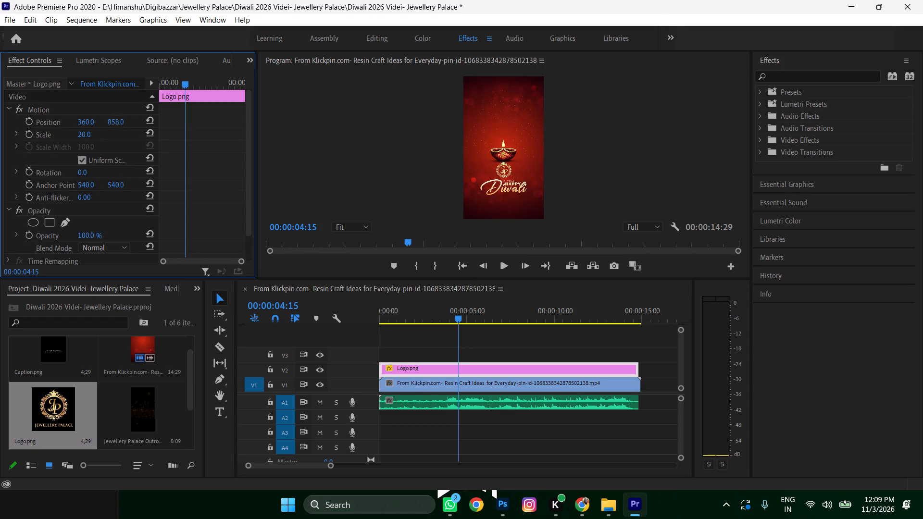
left_click_drag(246, 122, 246, 121)
left_click(88, 135)
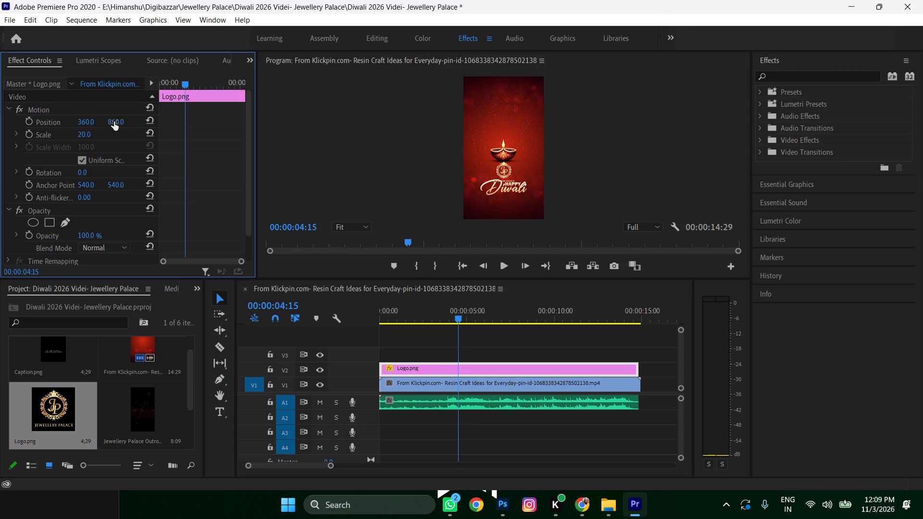
left_click_drag(116, 121, 45, 131)
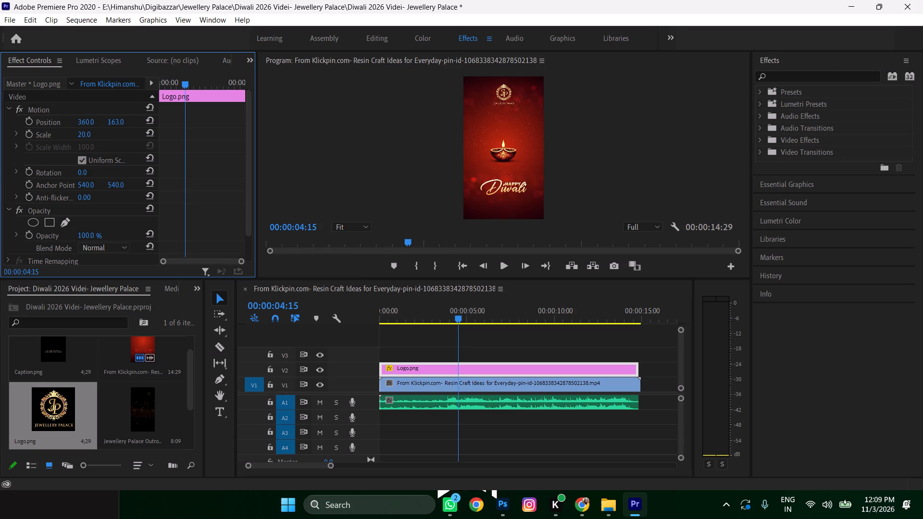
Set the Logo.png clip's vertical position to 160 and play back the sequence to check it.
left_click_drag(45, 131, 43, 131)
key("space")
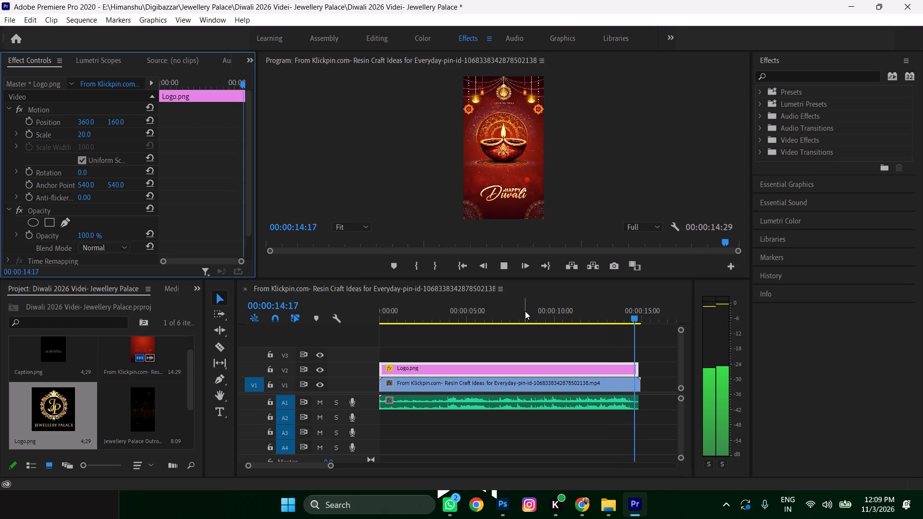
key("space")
Place Caption.png from the project media on V3, starting at about 00:00:06:06.
scroll(145, 408, "up", 2)
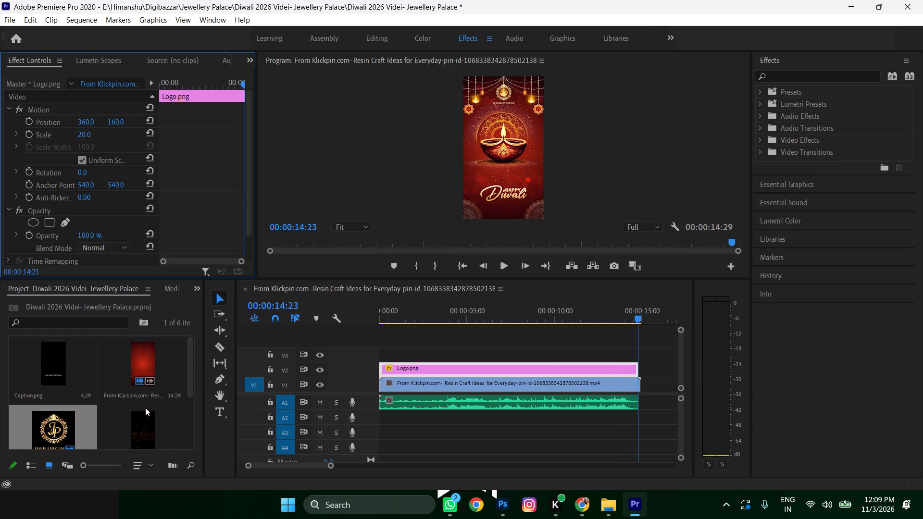
scroll(145, 407, "up", 2)
scroll(147, 406, "down", 3)
scroll(143, 409, "up", 1)
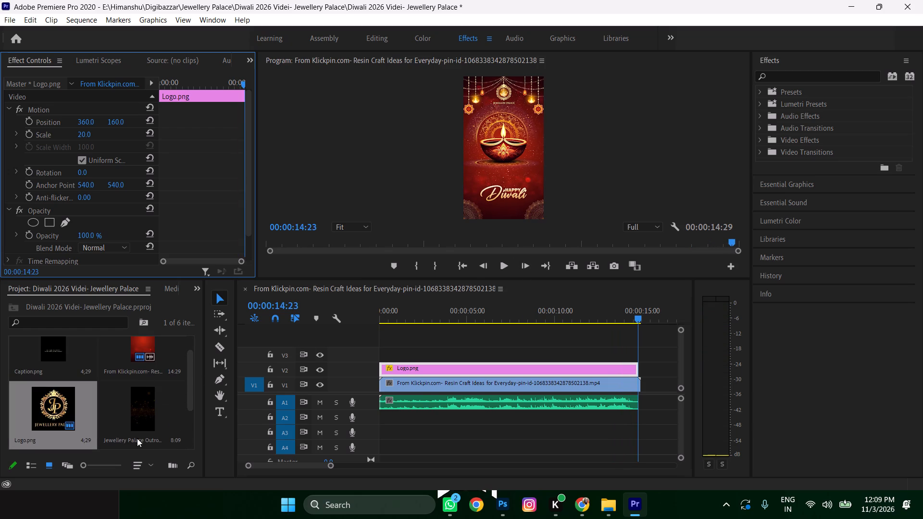
left_click(142, 414)
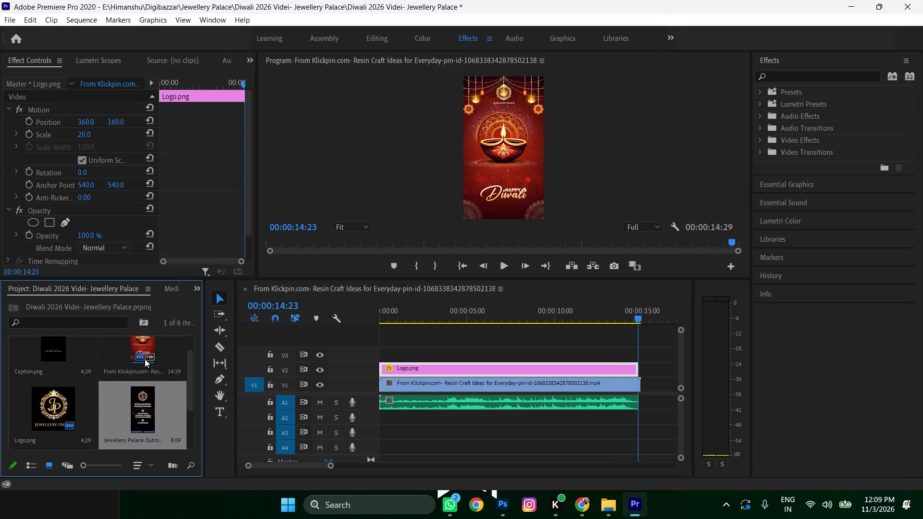
left_click(59, 348)
left_click_drag(49, 351, 324, 362)
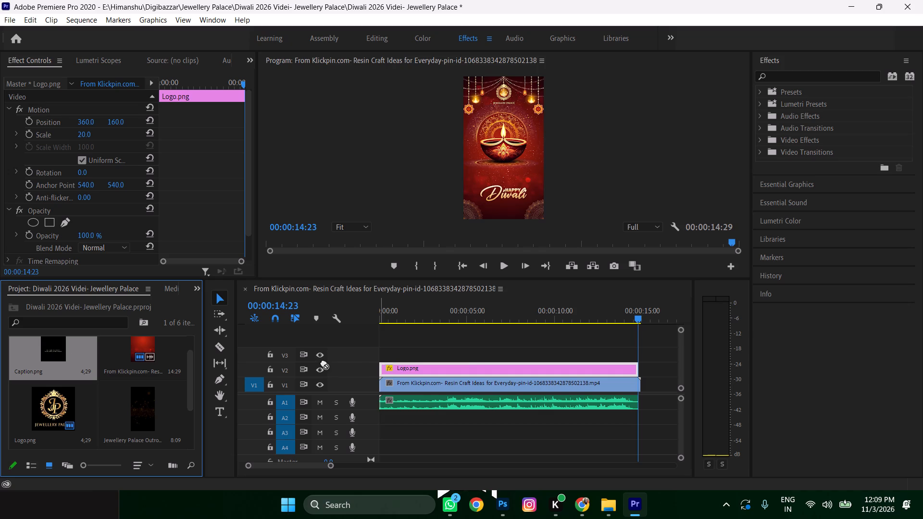
left_click_drag(324, 362, 488, 349)
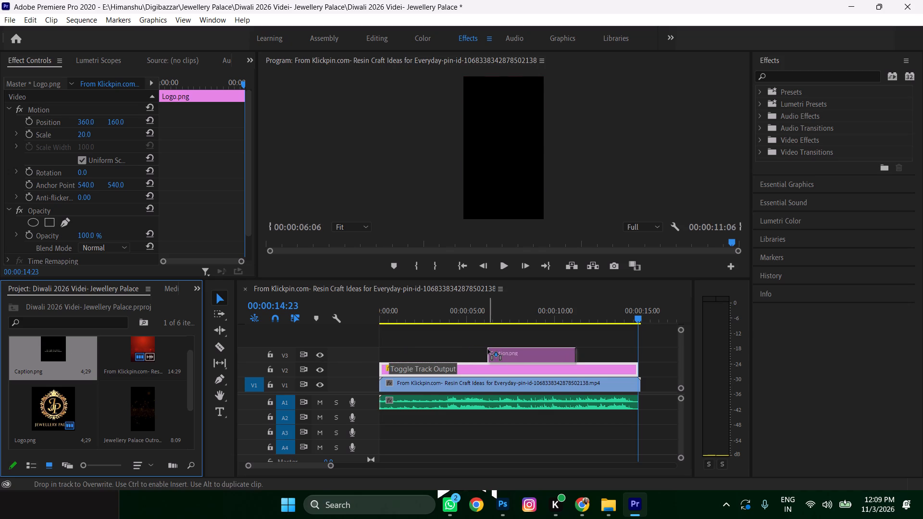
Preview the caption's appearance against the video and shift the Caption.png clip on V3 about 1 second later.
key("space")
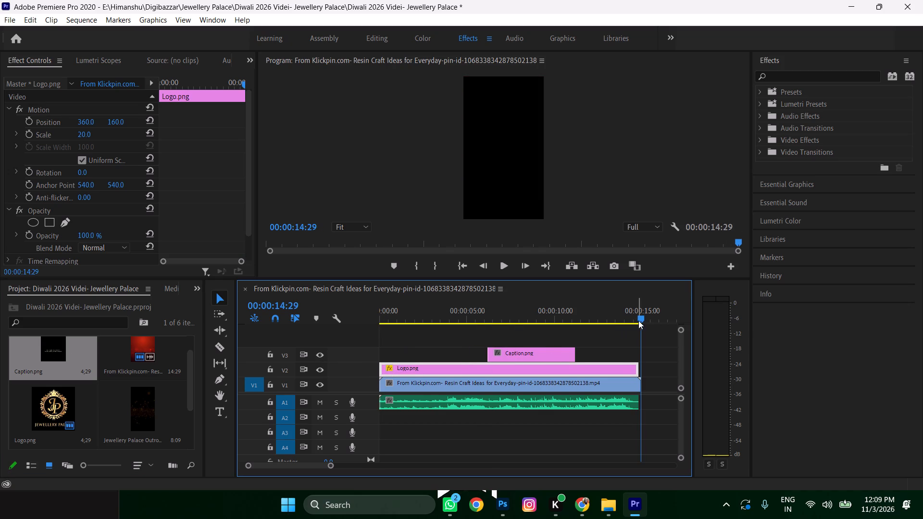
left_click_drag(638, 321, 480, 323)
left_click_drag(469, 323, 439, 323)
left_click_drag(482, 316, 423, 318)
key("space")
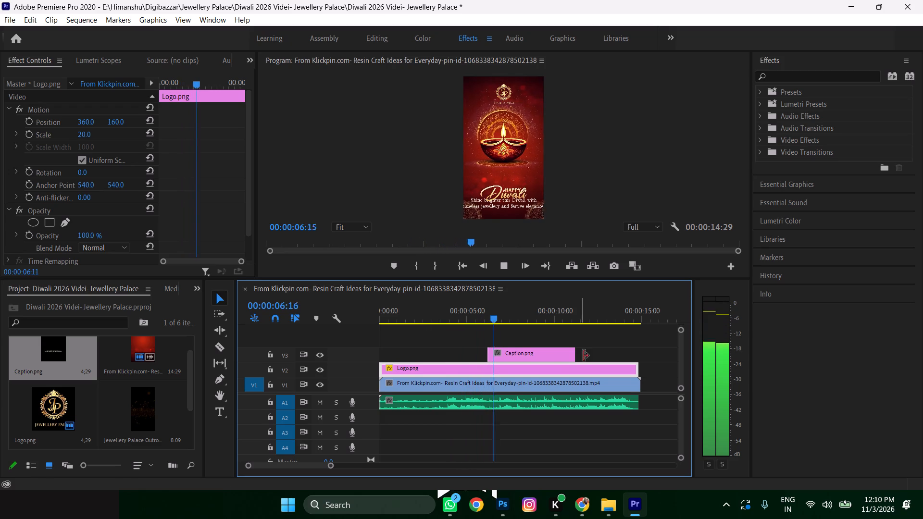
key("space")
left_click_drag(532, 350, 553, 348)
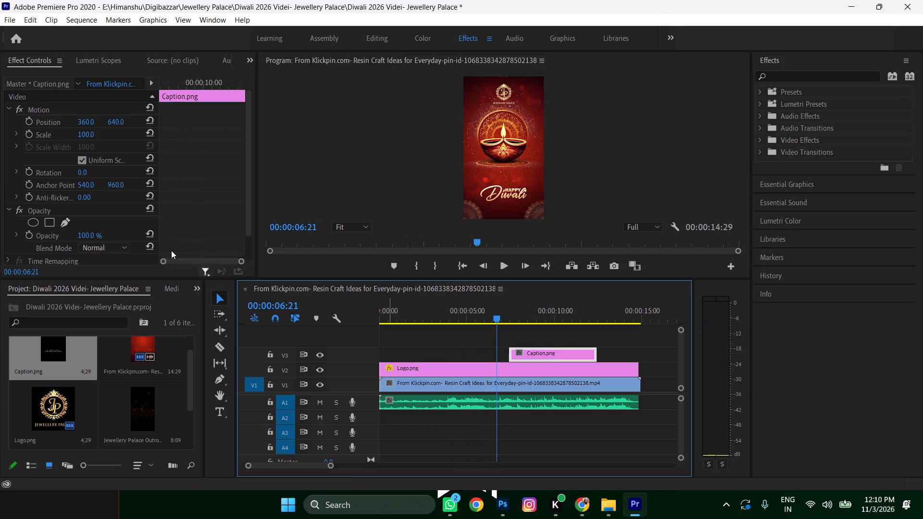
Scale the Caption.png clip to 45 and set its position to 360, 946, below the Happy Diwali text.
left_click(90, 135)
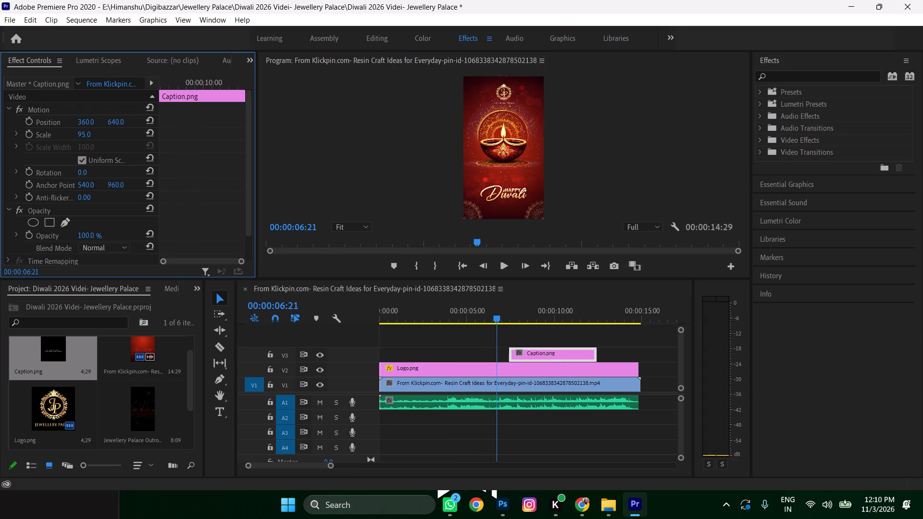
left_click_drag(494, 315, 521, 316)
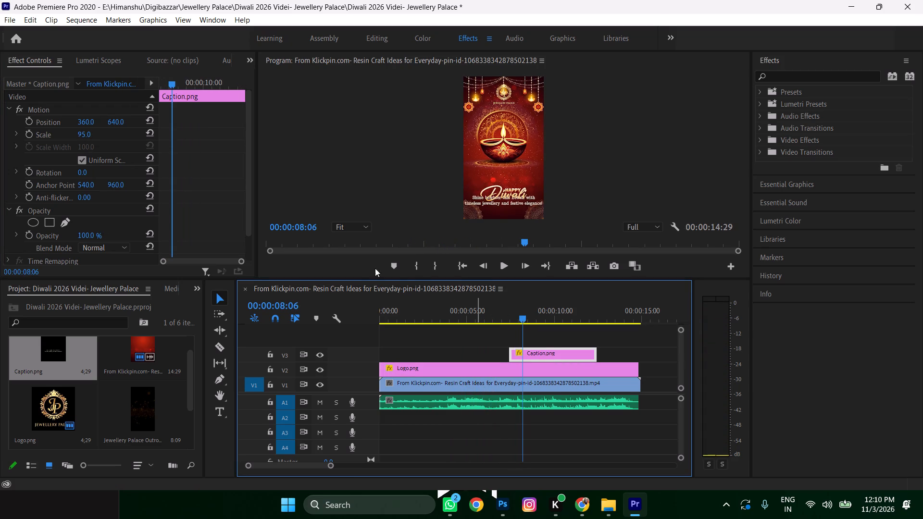
left_click_drag(83, 133, 80, 133)
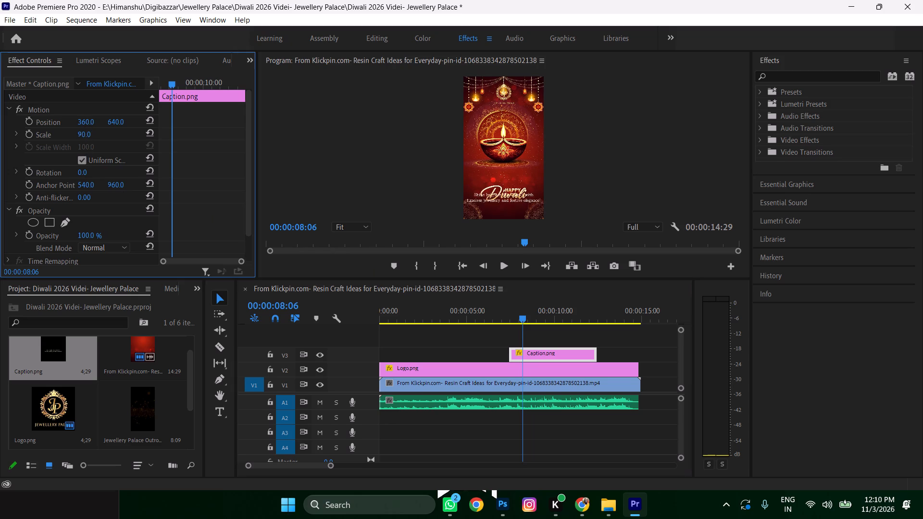
left_click_drag(80, 133, 62, 136)
left_click_drag(113, 123, 172, 123)
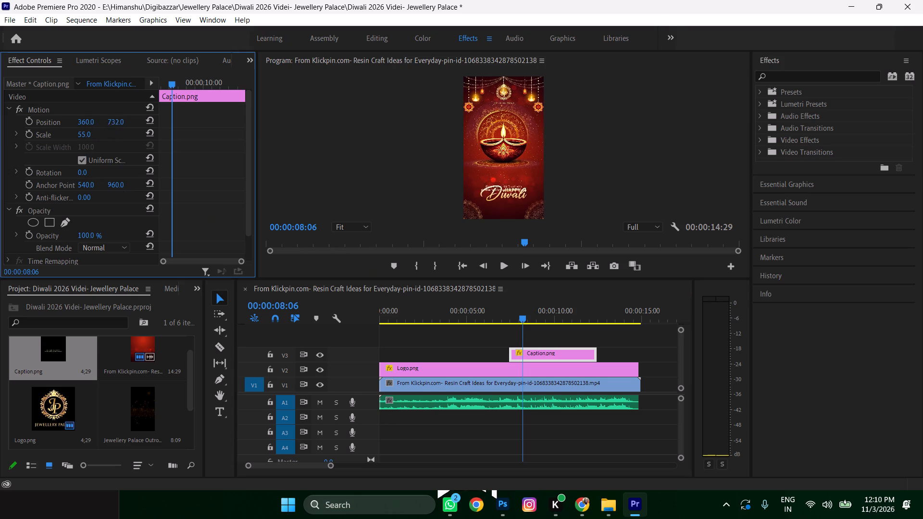
left_click_drag(172, 123, 268, 123)
left_click_drag(84, 133, 77, 133)
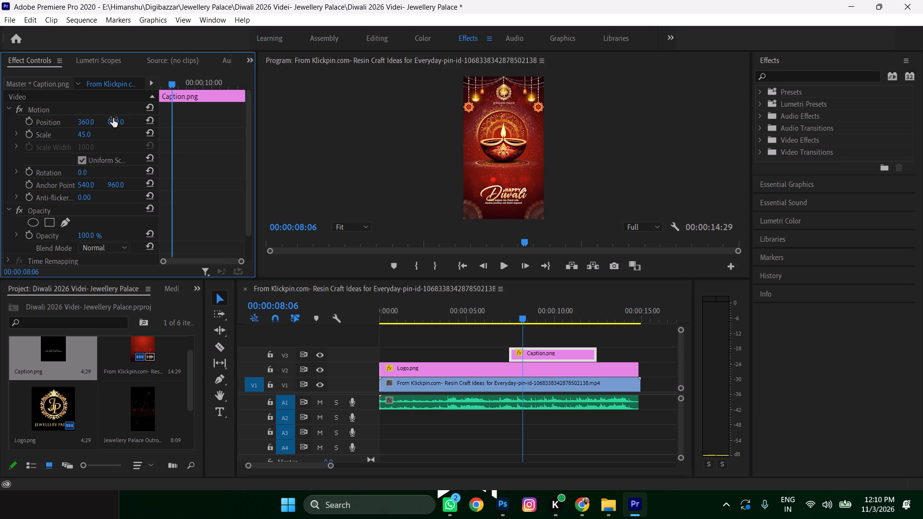
left_click_drag(114, 118, 142, 119)
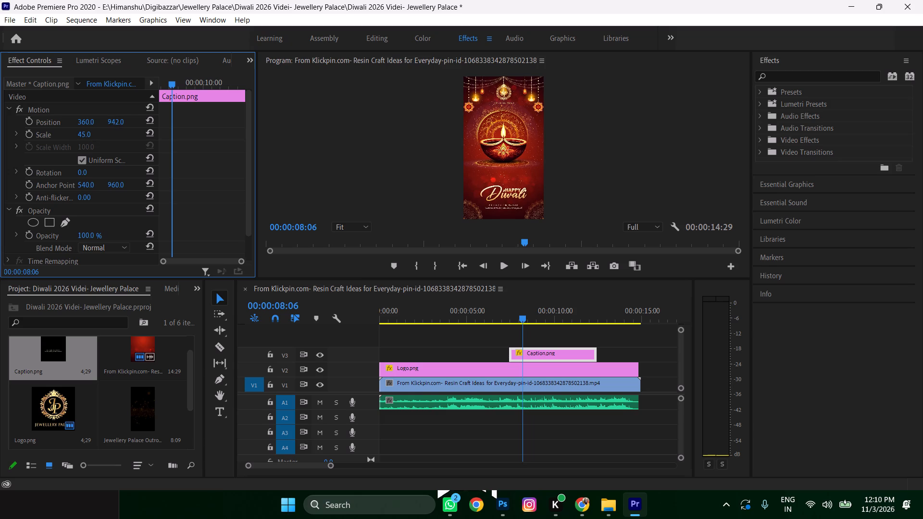
left_click_drag(142, 119, 145, 119)
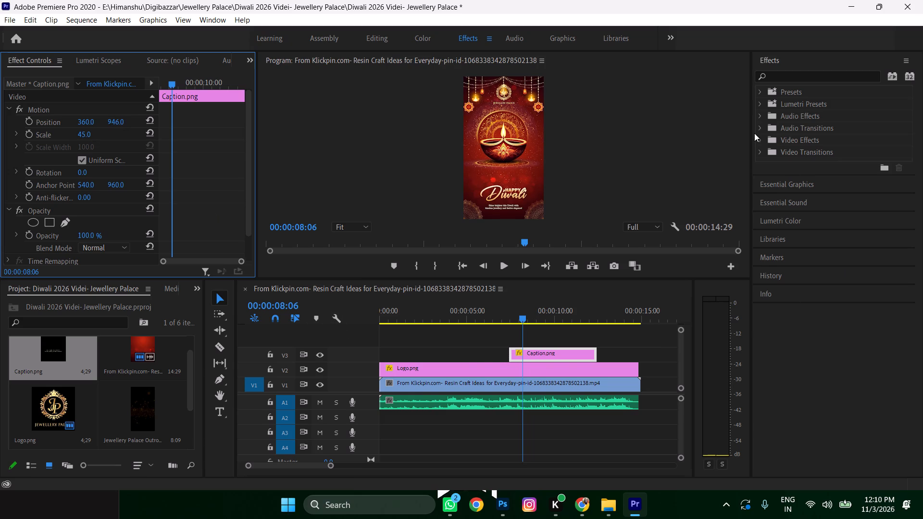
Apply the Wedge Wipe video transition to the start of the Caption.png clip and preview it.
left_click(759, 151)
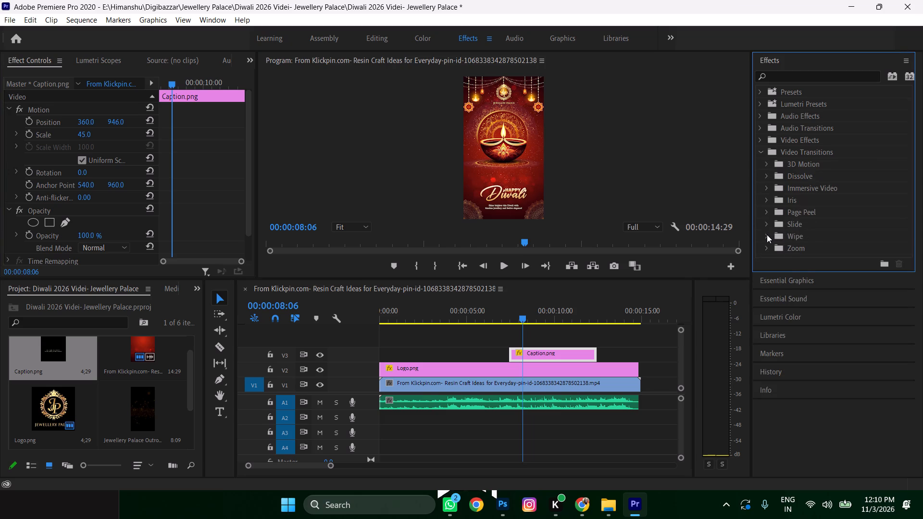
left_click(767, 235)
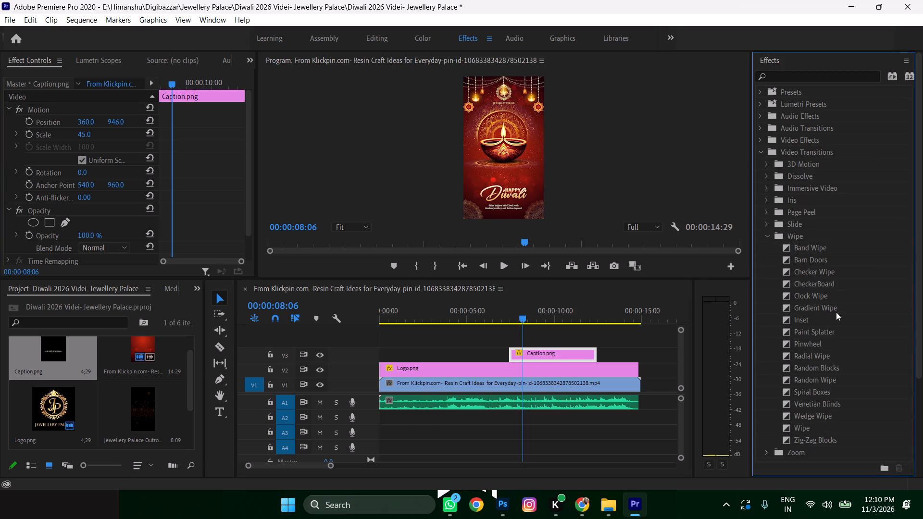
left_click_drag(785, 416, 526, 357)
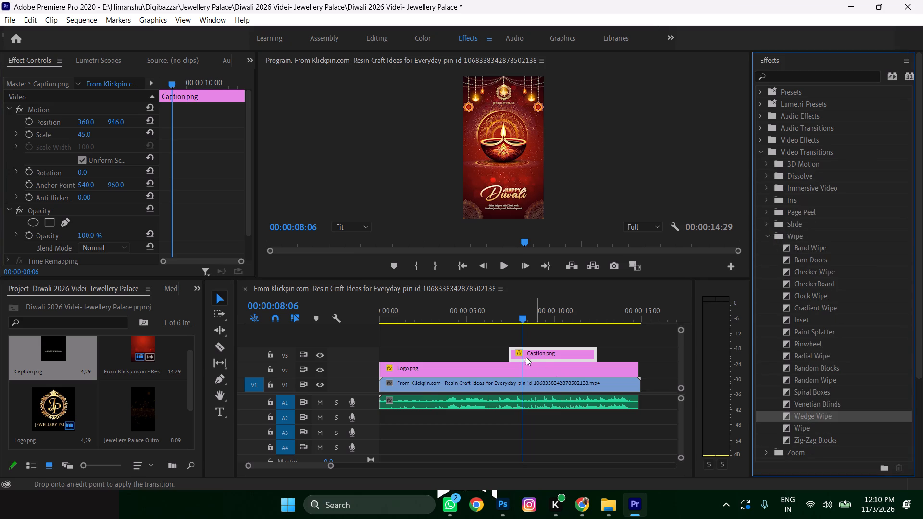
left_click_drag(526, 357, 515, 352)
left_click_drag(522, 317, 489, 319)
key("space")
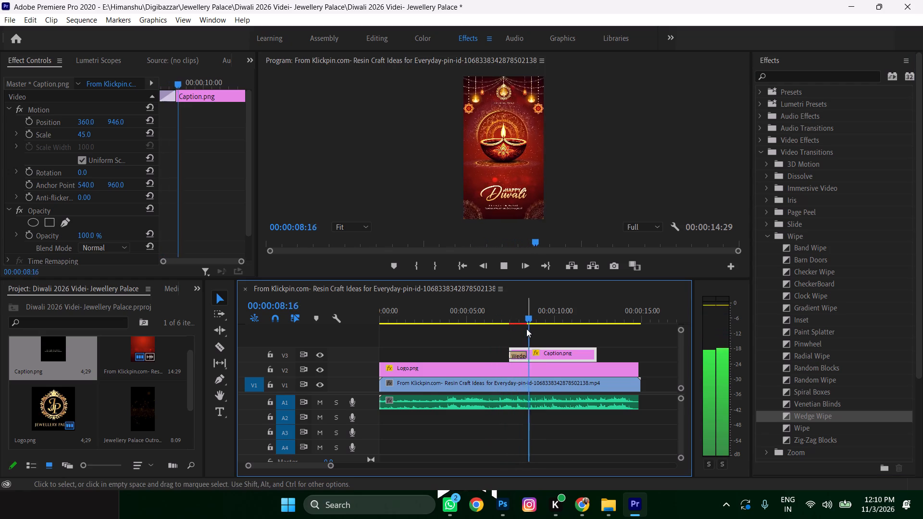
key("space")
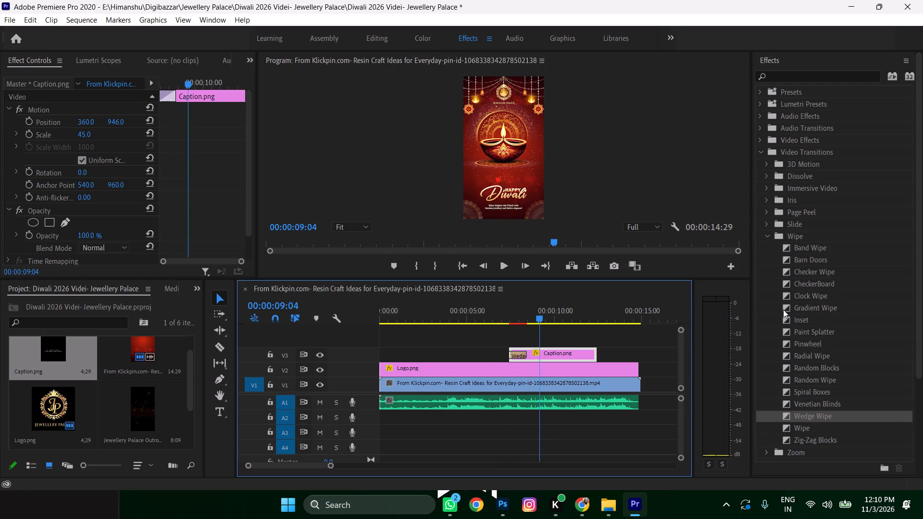
Apply a Gradient Wipe with softness 20 to the start of the Caption.png clip, replacing the Wedge Wipe, and preview it.
left_click_drag(786, 308, 520, 355)
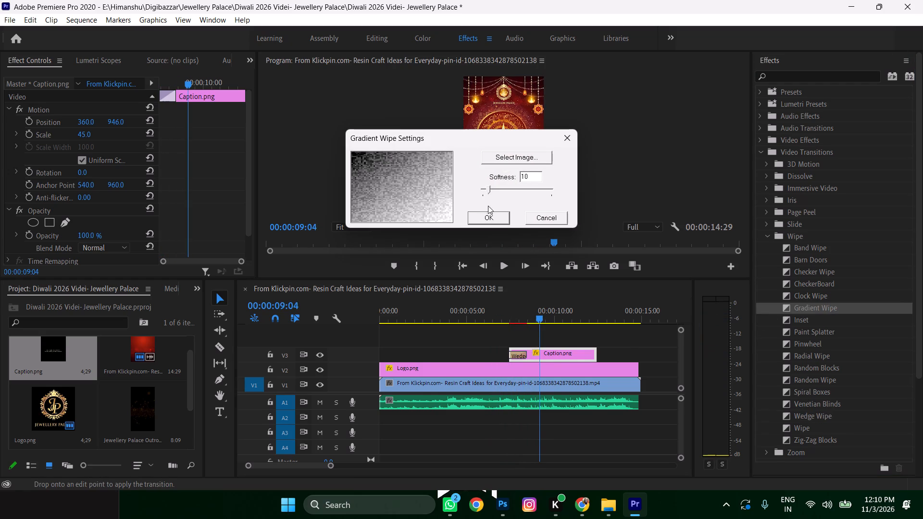
left_click_drag(488, 190, 494, 190)
left_click(501, 219)
left_click_drag(541, 316, 492, 323)
key("space")
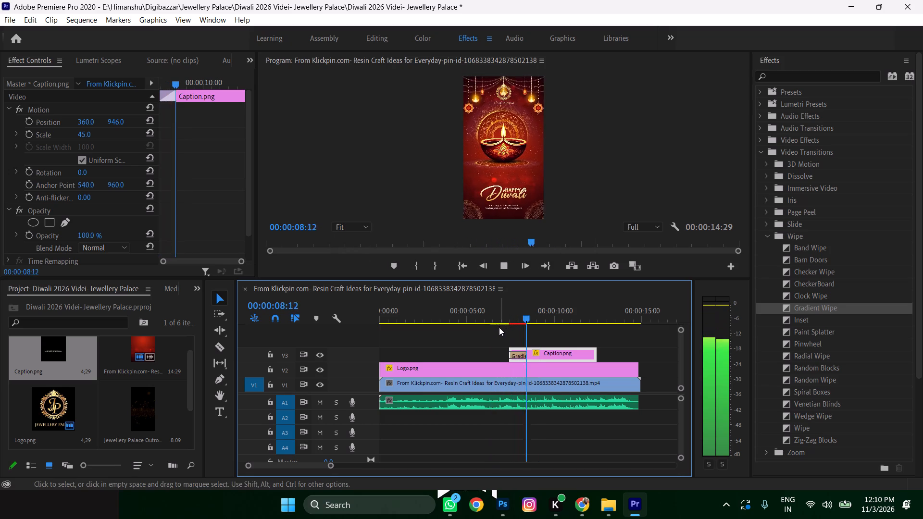
key("space")
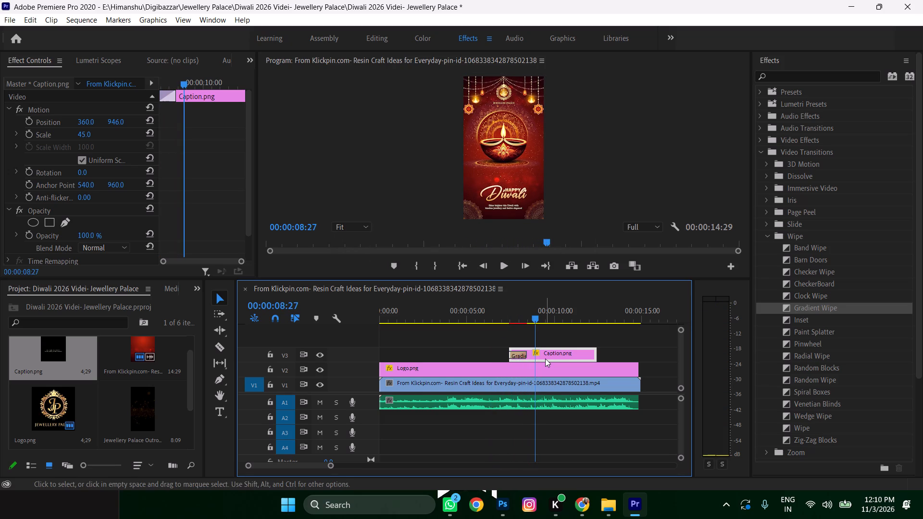
Lengthen the caption's Gradient Wipe transition to 00:00:01:19 and preview it.
left_click_drag(526, 356, 529, 356)
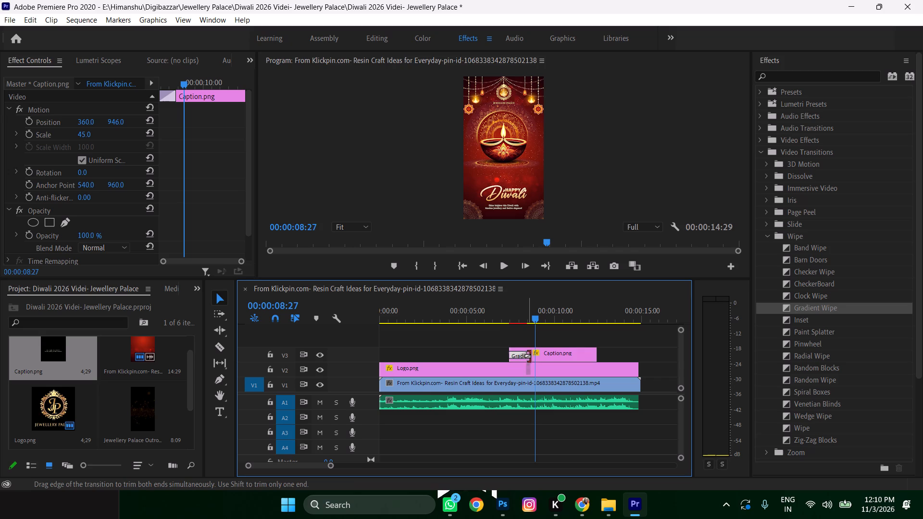
left_click_drag(529, 356, 537, 356)
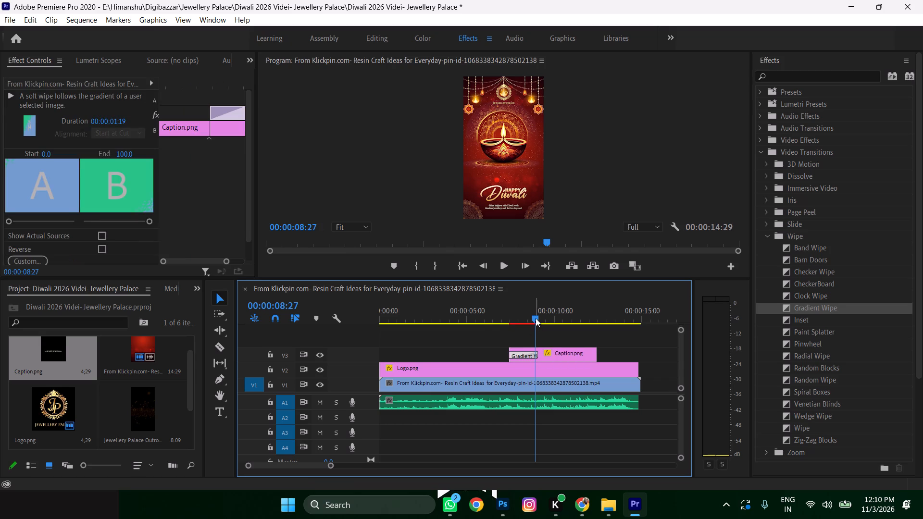
left_click_drag(536, 318, 489, 323)
key("space")
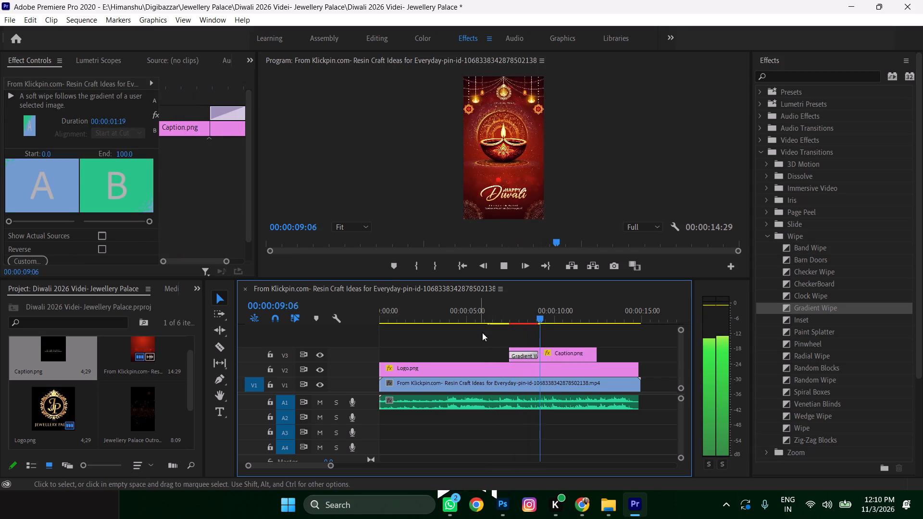
key("space")
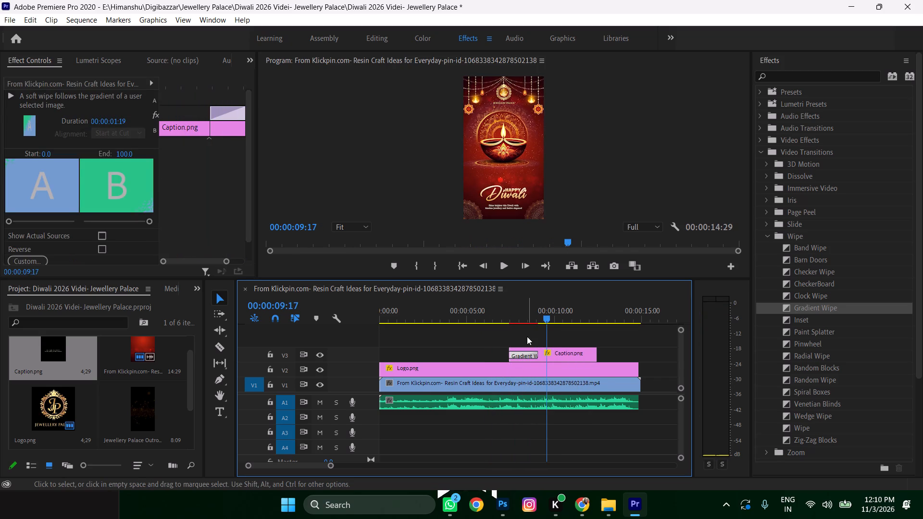
Move the Logo.png clip on V2 about 3 seconds later and play back its appearance.
left_click_drag(422, 369, 477, 369)
left_click_drag(547, 319, 404, 327)
key("space")
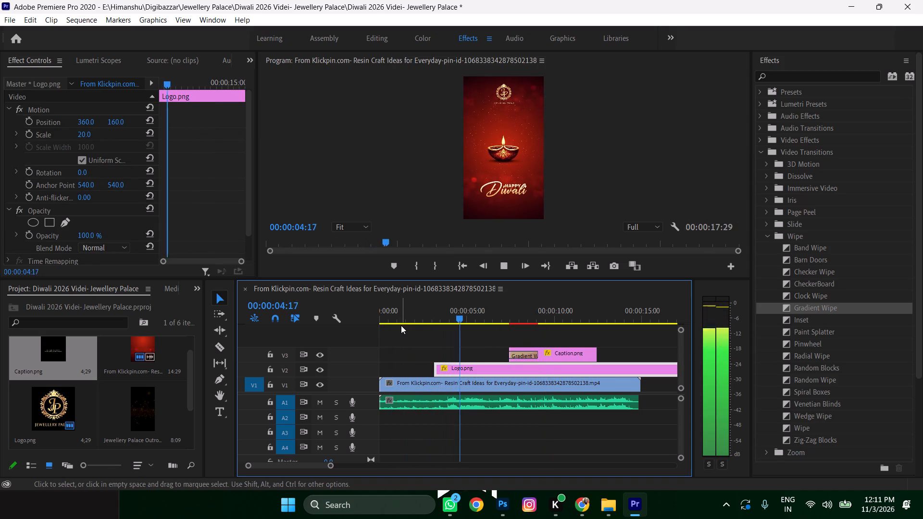
key("space")
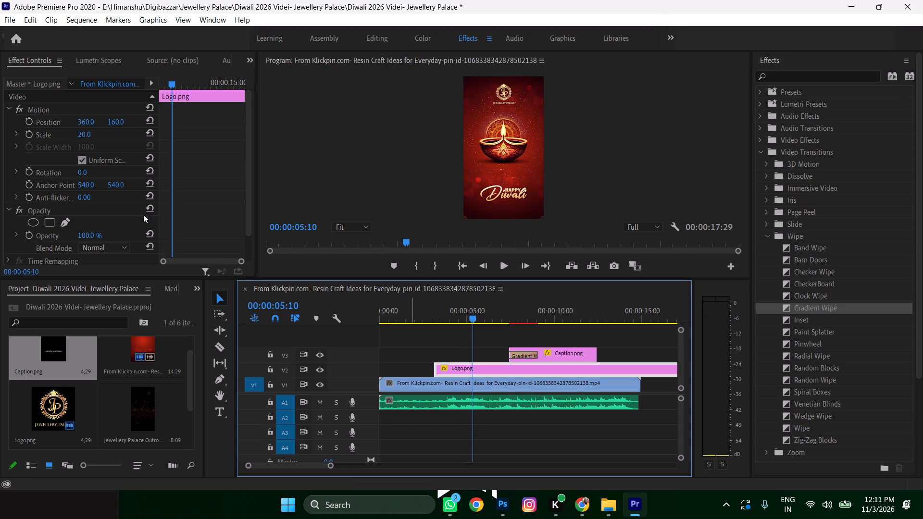
Scale the Logo.png clip to 15 and set its position to 360, 871, just above the Happy Diwali text.
left_click_drag(114, 118, 558, 131)
left_click(83, 132)
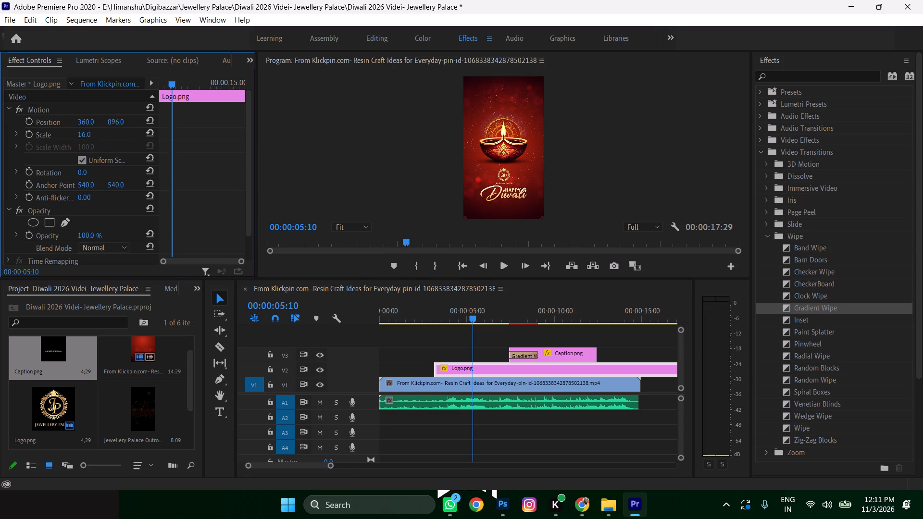
left_click_drag(111, 121, 102, 120)
left_click_drag(102, 120, 99, 121)
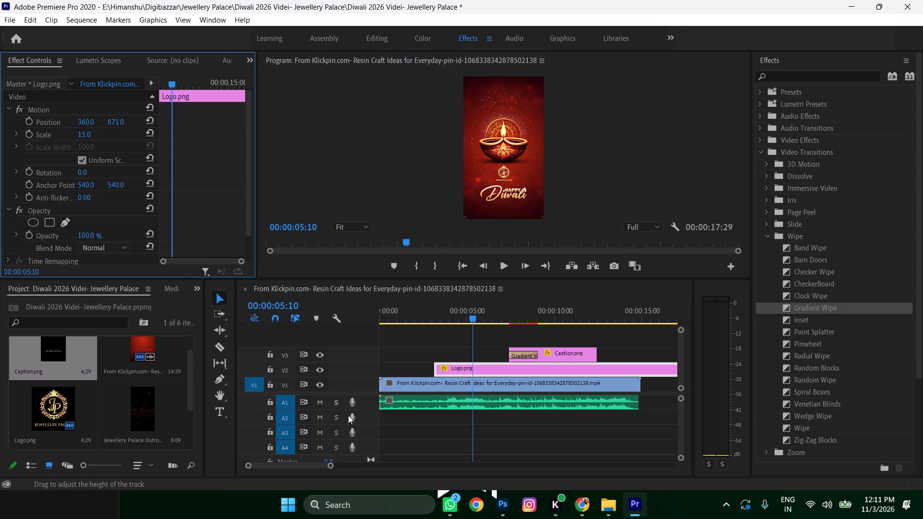
Move the Logo.png clip on V2 later so that it starts at the playhead, 00:00:05:10.
left_click_drag(454, 367, 474, 367)
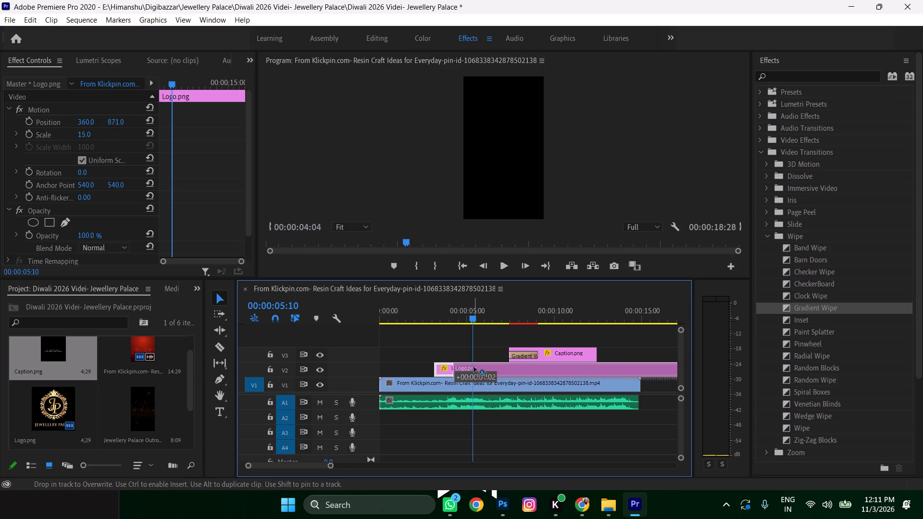
left_click_drag(474, 367, 490, 367)
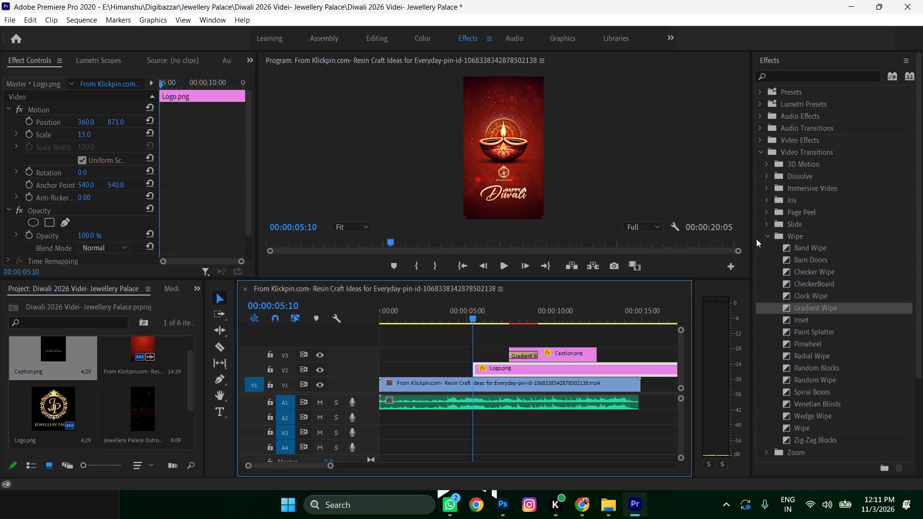
Apply a VR Mobius Zoom transition to the start of the Logo.png clip and preview it from the beginning.
left_click(768, 237)
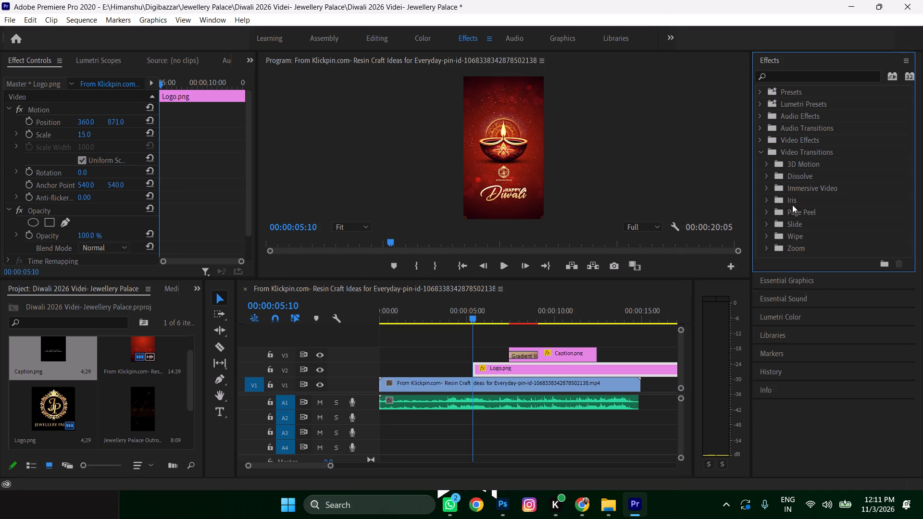
left_click(765, 189)
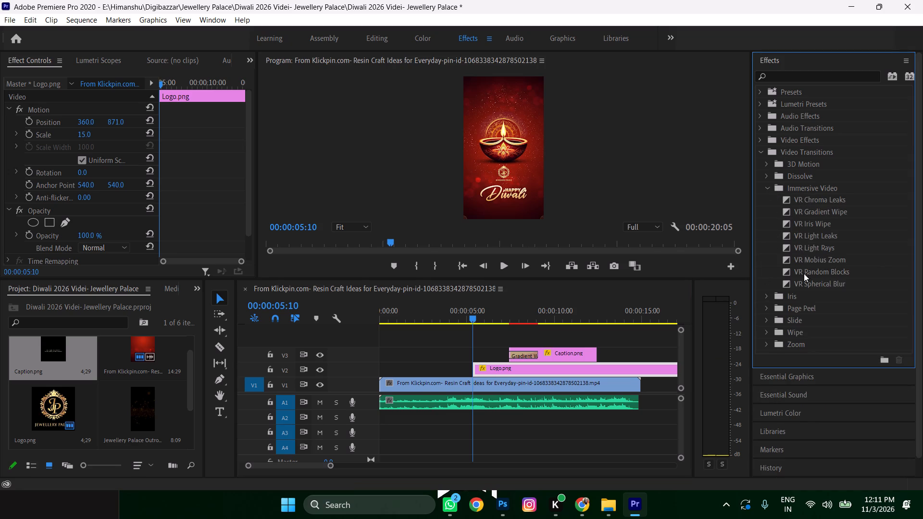
left_click_drag(788, 259, 479, 365)
left_click_drag(473, 317, 299, 335)
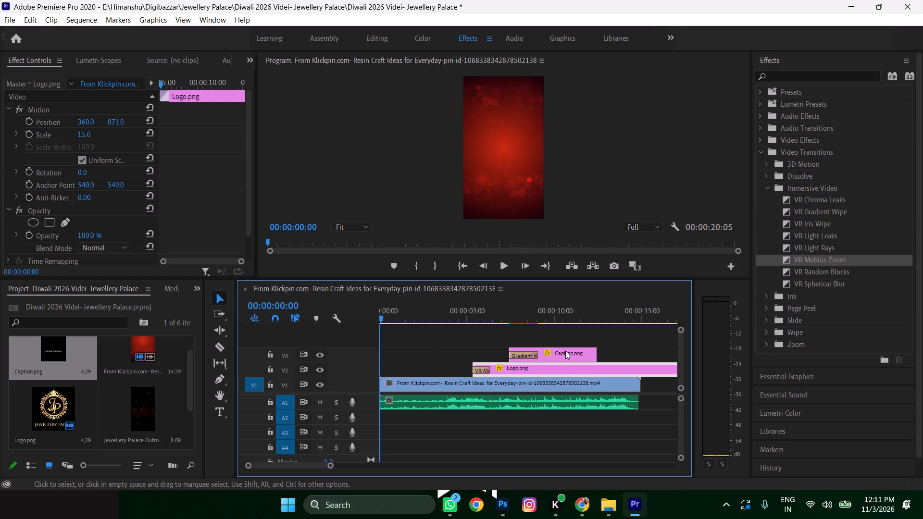
key("space")
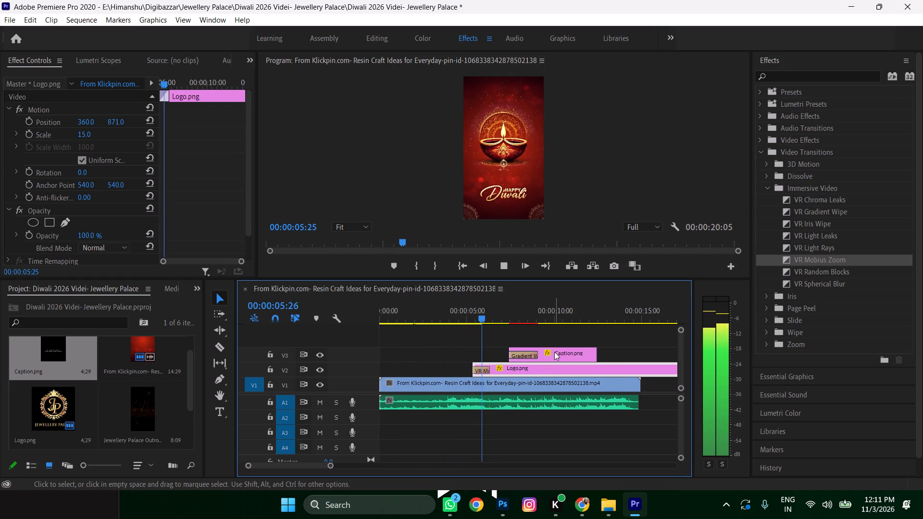
key("space")
Shift the Logo.png clip about one second earlier, to start near 00:00:04:08, checking its timing in playback.
left_click_drag(528, 369, 518, 369)
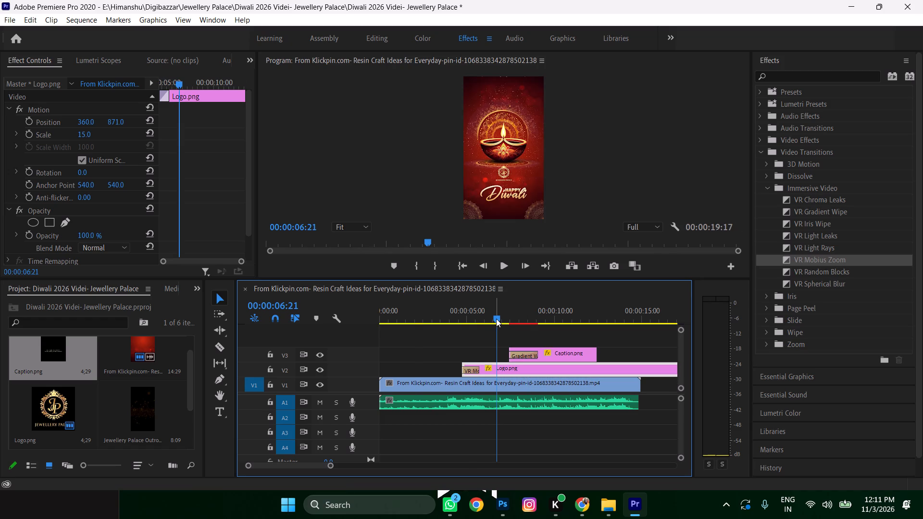
left_click_drag(496, 319, 413, 321)
key("space")
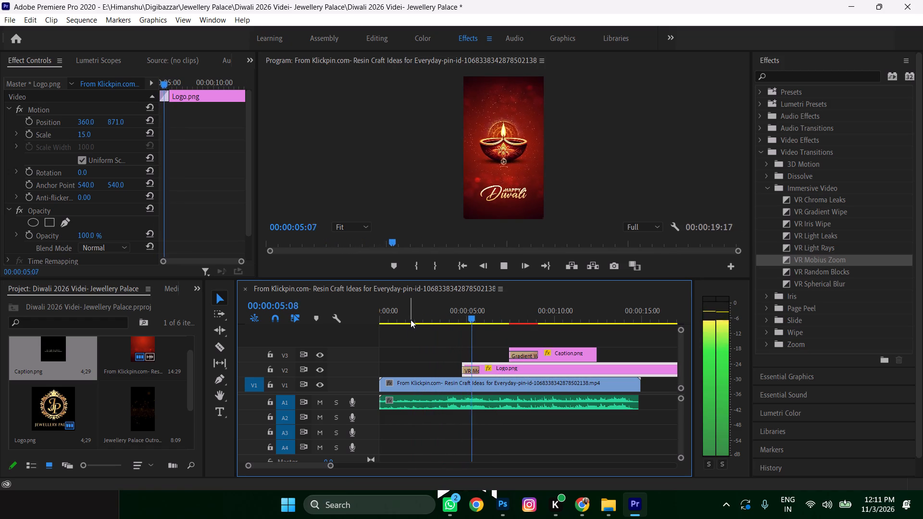
key("space")
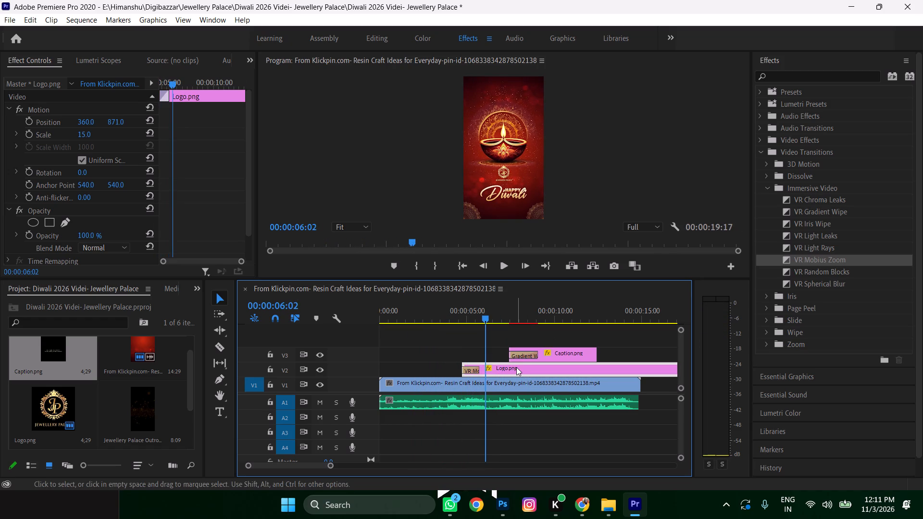
left_click_drag(516, 367, 508, 367)
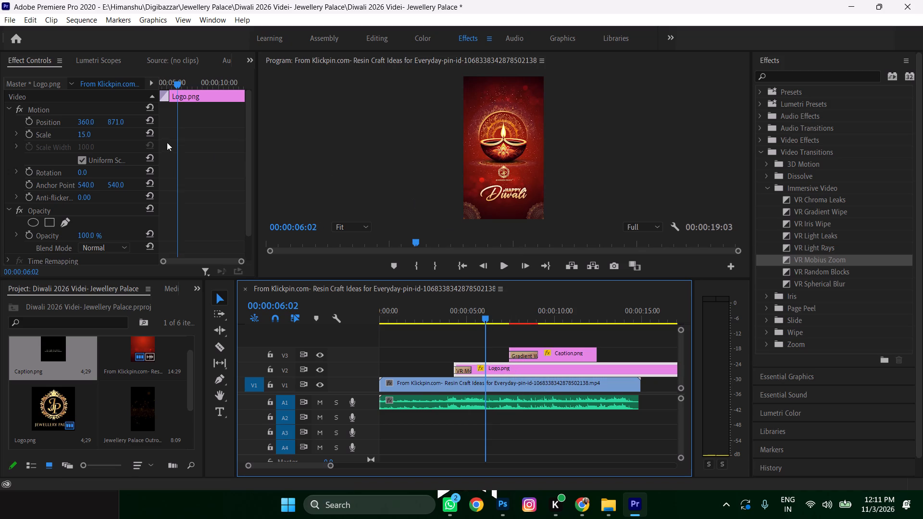
Set the logo's vertical position to 889 and play the sequence through to the end of the Diwali clip.
left_click_drag(115, 122, 127, 123)
left_click_drag(485, 318, 286, 329)
key("space")
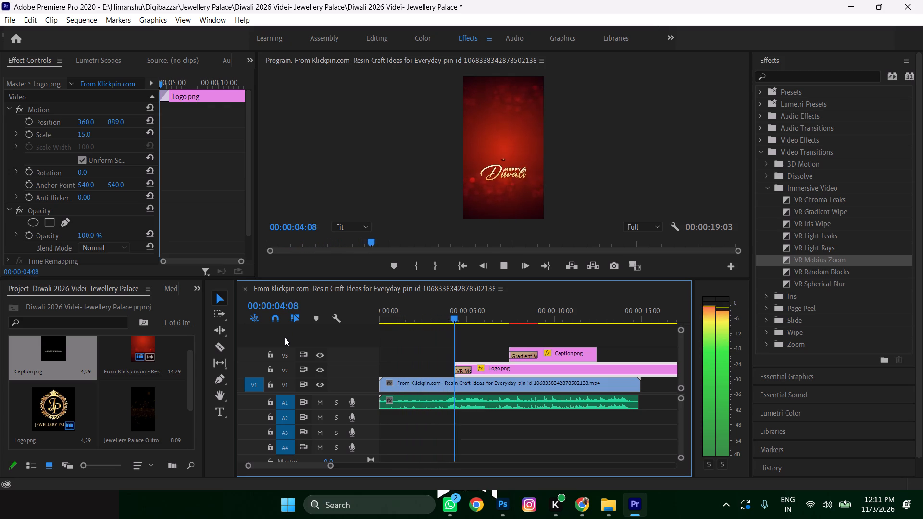
key("space")
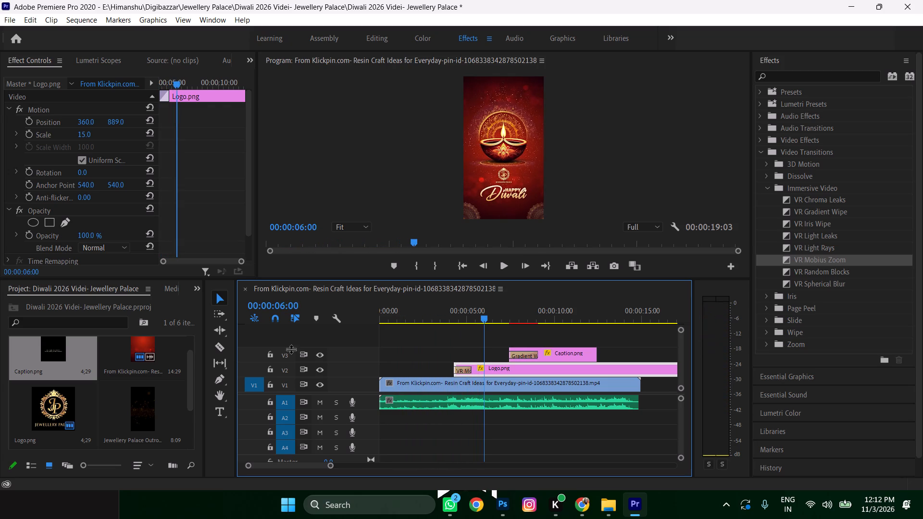
key("space")
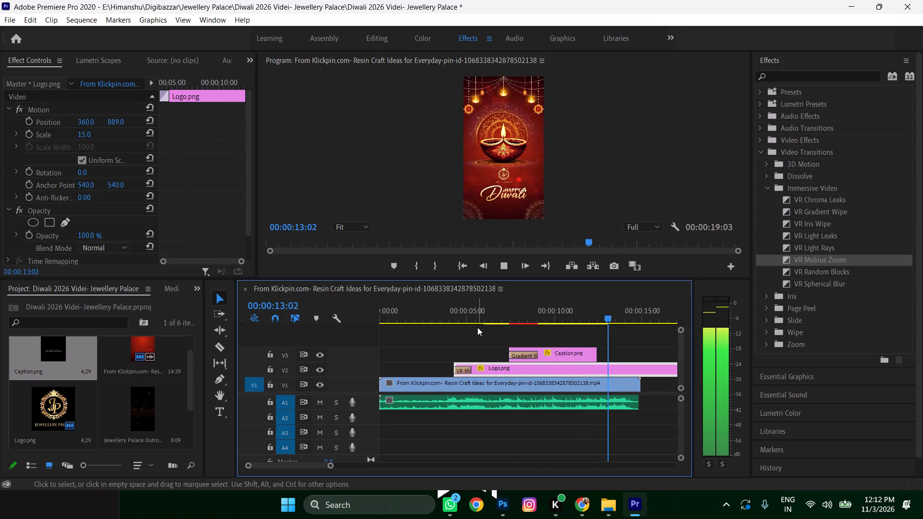
key("space")
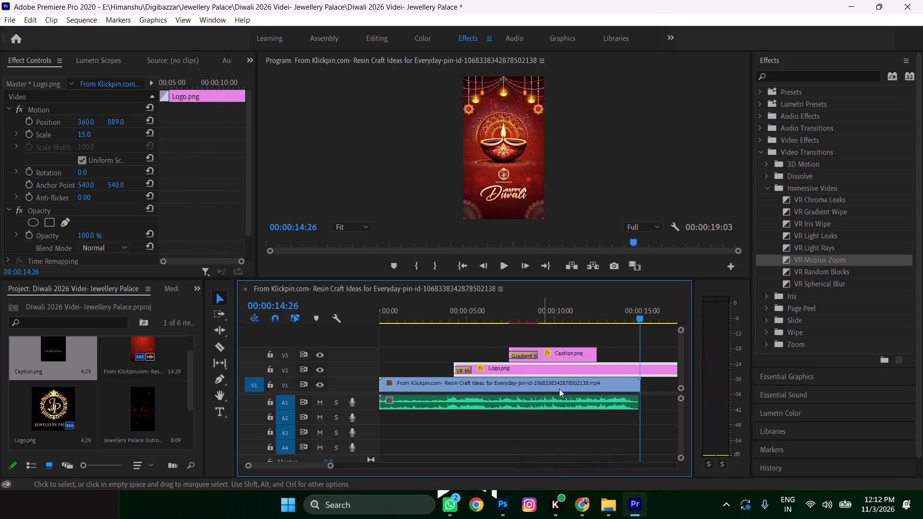
Split the Diwali clip on V1 where its audio ends, at about 00:00:14:25.
left_click(221, 349)
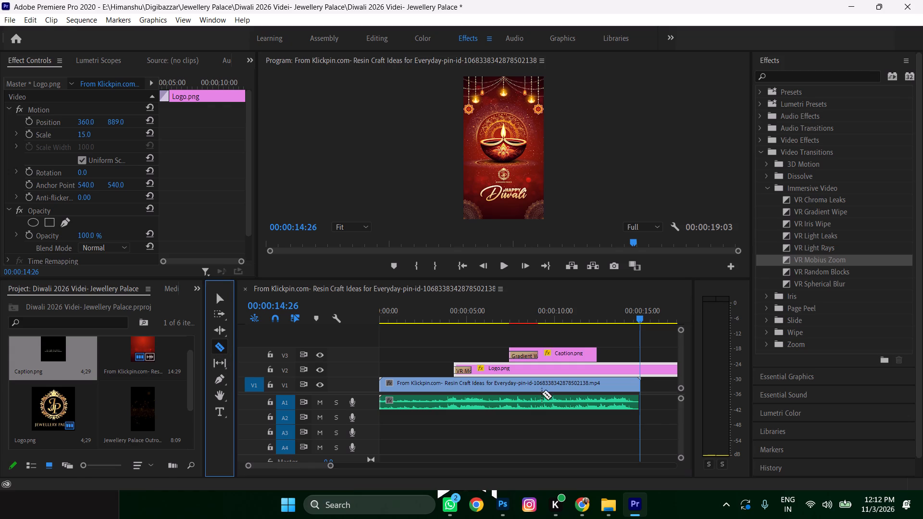
left_click(638, 386, "alt")
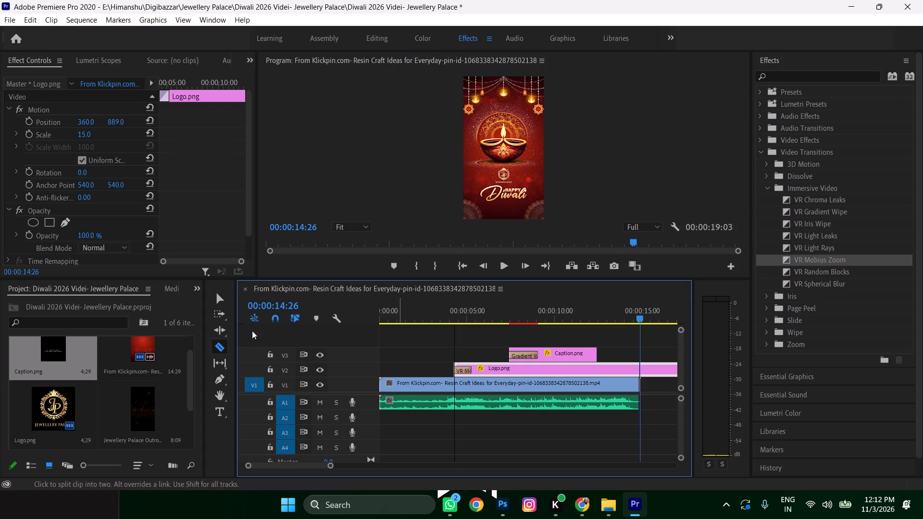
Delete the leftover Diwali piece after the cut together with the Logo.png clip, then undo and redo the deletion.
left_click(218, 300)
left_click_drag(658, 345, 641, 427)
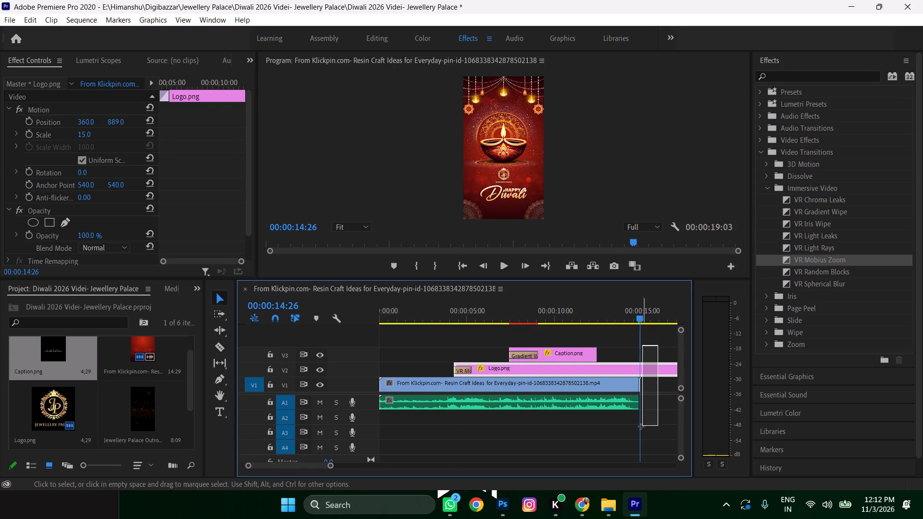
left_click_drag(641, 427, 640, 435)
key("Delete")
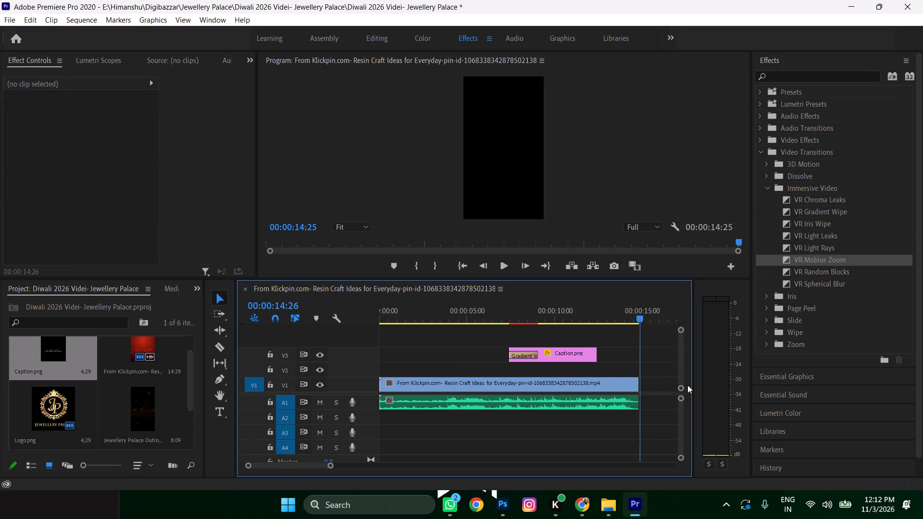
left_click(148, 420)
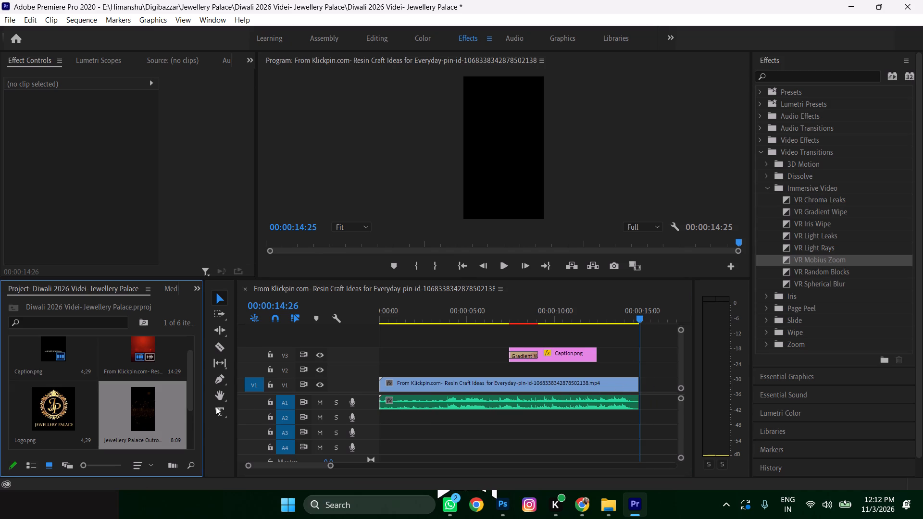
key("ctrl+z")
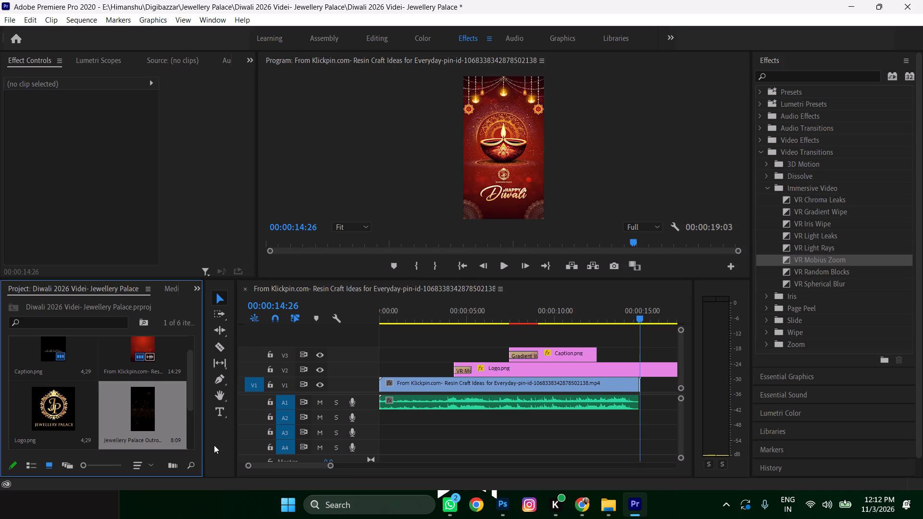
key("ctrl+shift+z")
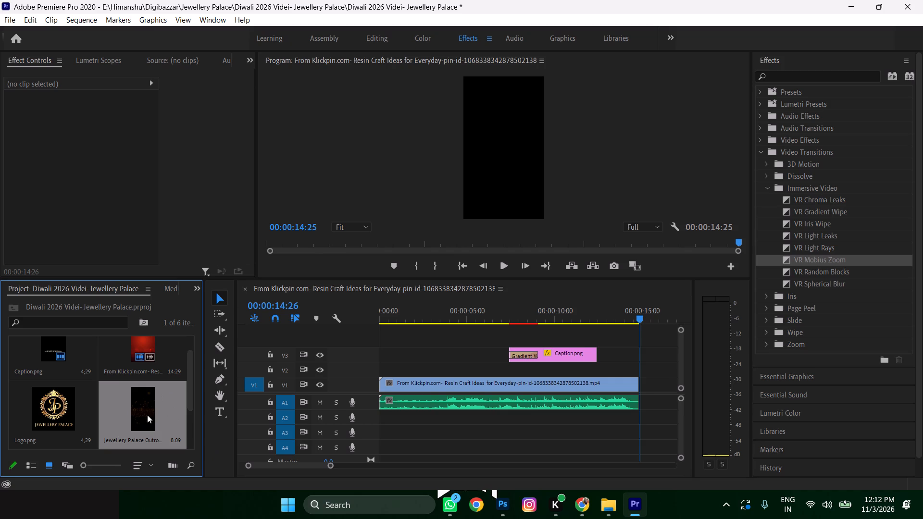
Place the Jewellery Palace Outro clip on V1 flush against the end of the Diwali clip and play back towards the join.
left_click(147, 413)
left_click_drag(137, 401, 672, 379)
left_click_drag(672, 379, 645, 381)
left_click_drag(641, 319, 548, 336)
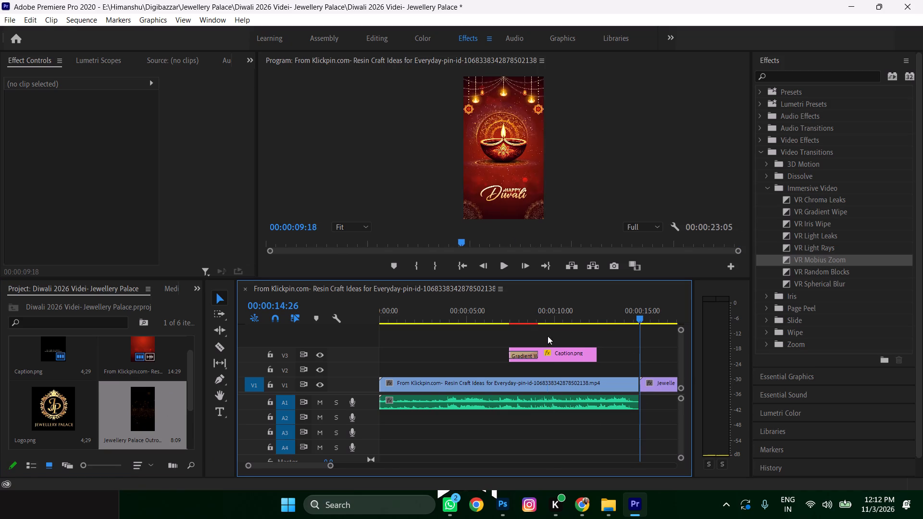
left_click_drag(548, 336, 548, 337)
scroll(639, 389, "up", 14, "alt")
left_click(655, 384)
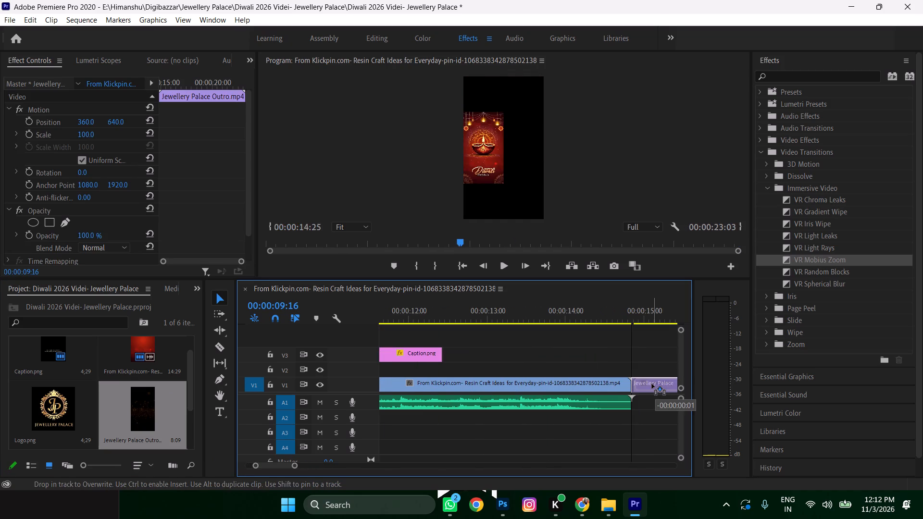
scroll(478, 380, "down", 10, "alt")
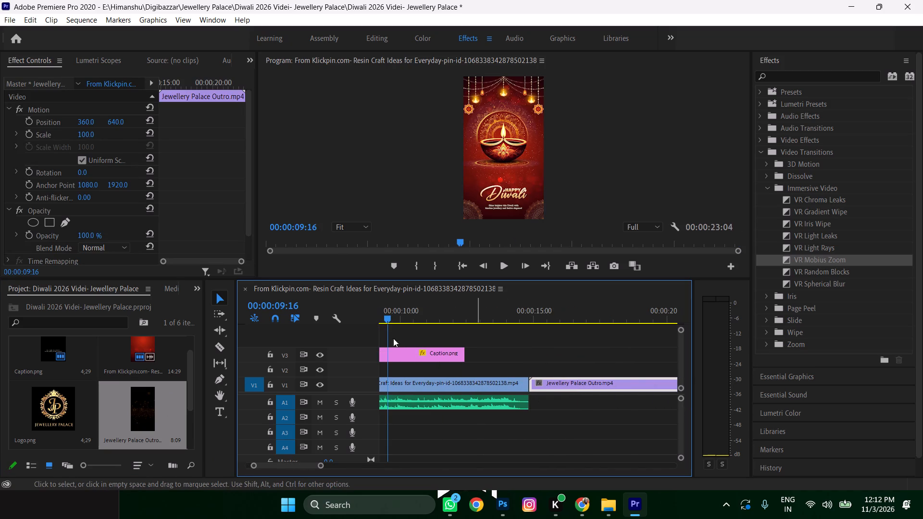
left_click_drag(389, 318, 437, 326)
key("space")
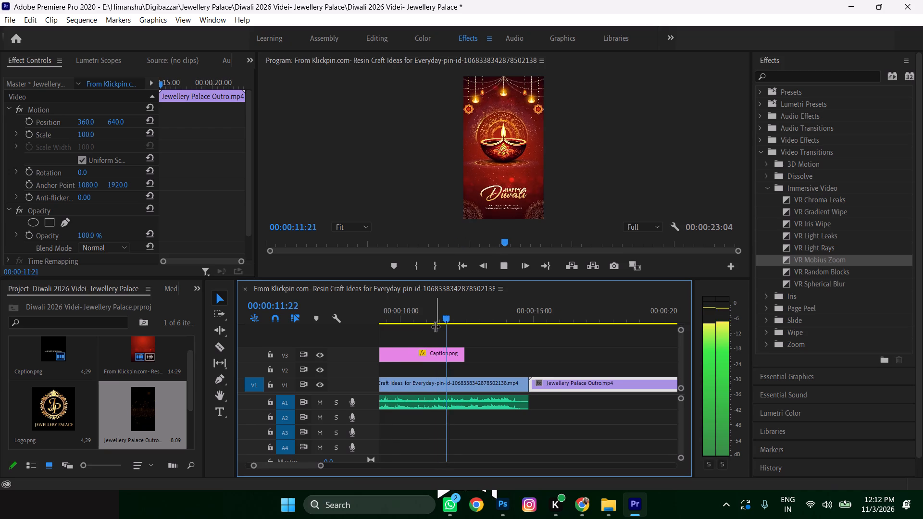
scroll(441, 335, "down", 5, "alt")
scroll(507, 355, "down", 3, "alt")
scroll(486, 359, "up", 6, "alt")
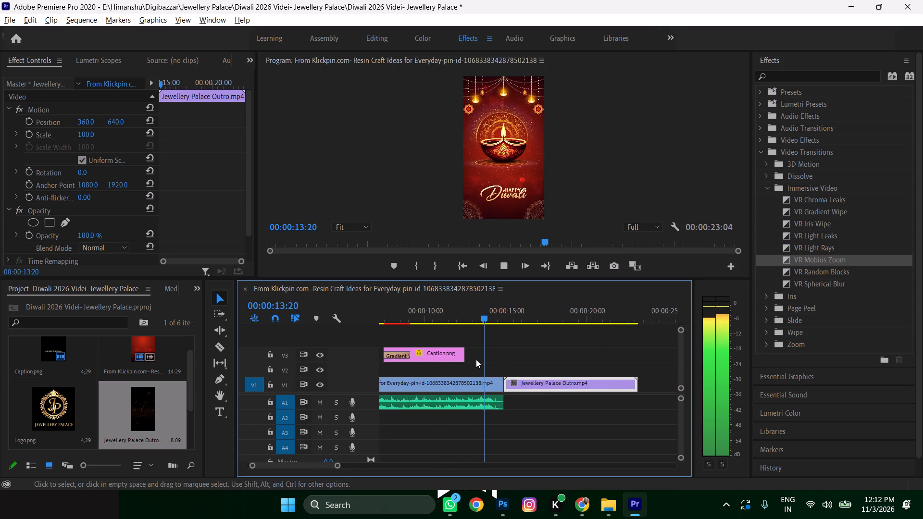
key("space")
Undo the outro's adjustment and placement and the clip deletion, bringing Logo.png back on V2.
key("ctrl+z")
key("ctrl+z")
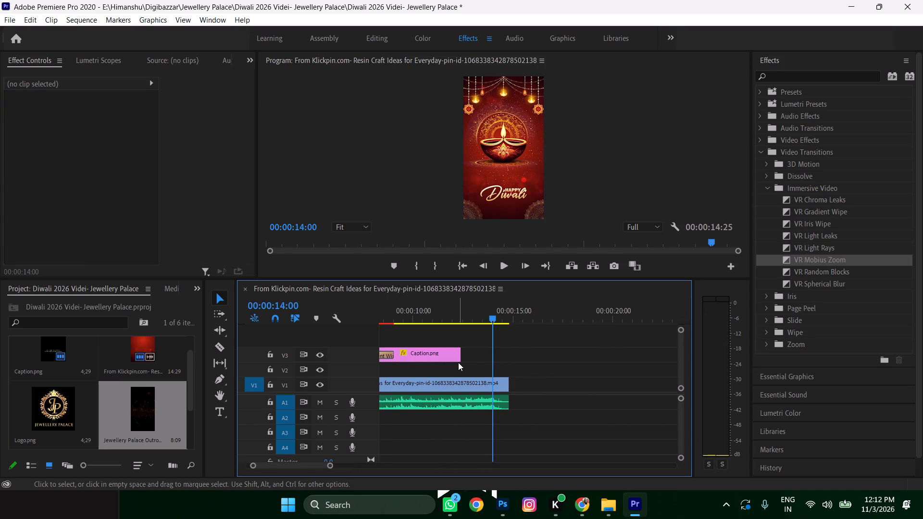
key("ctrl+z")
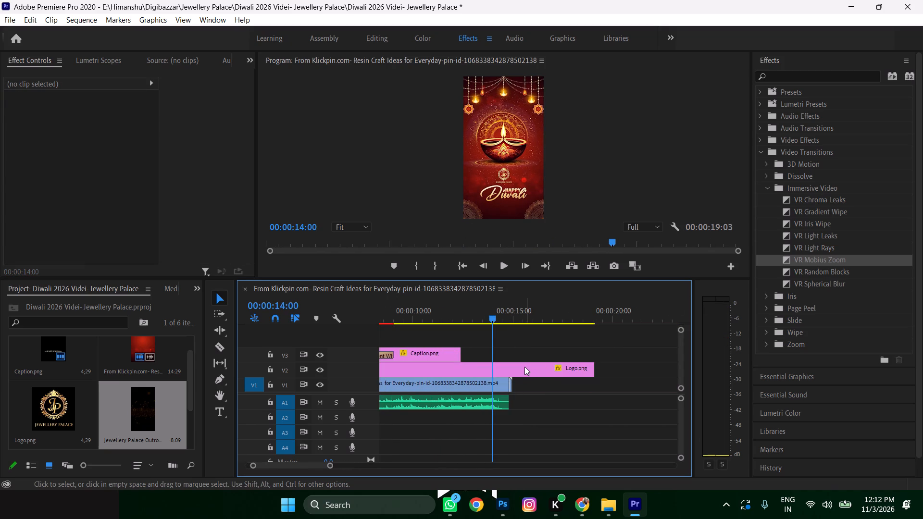
Delete only the leftover sliver of the Diwali clip after the cut on V1.
left_click(524, 367)
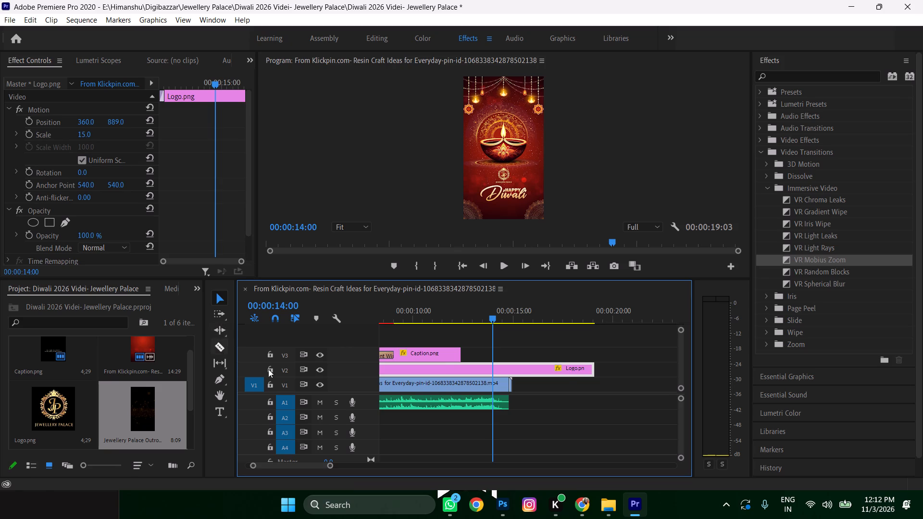
left_click(510, 386)
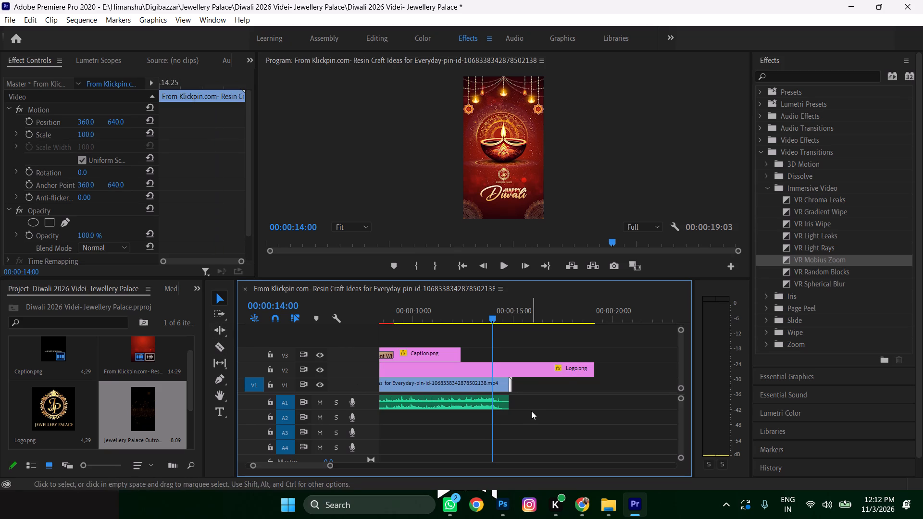
key("Delete")
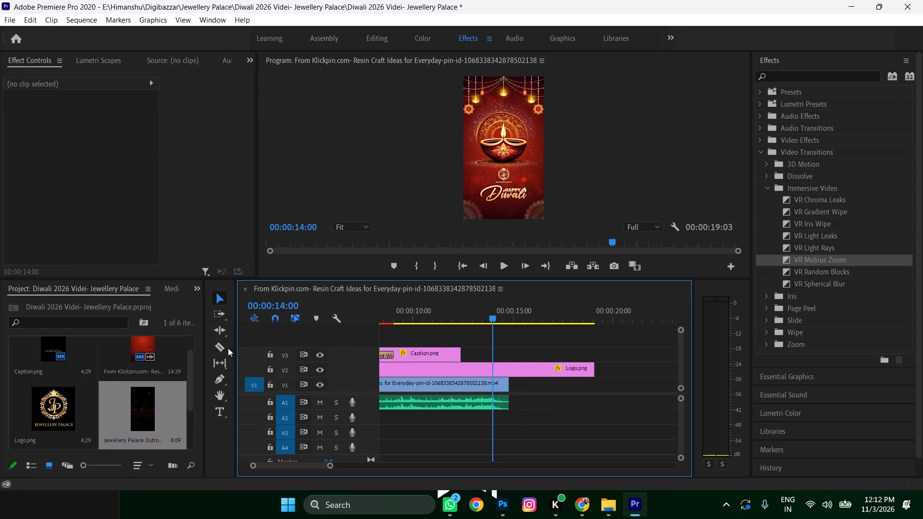
Split Logo.png on V2 at the end of the Diwali clip and delete the piece that extends past it.
left_click(224, 348)
left_click(506, 368)
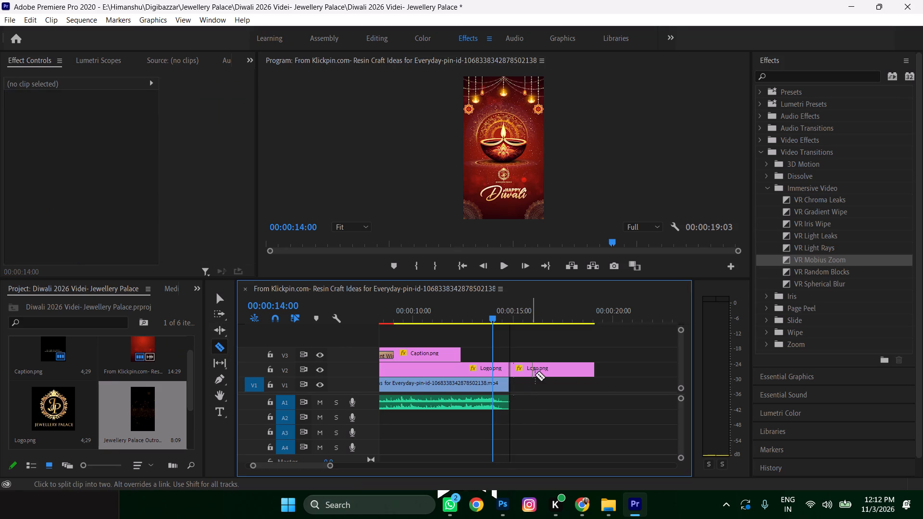
key("ctrl+z")
left_click(509, 368)
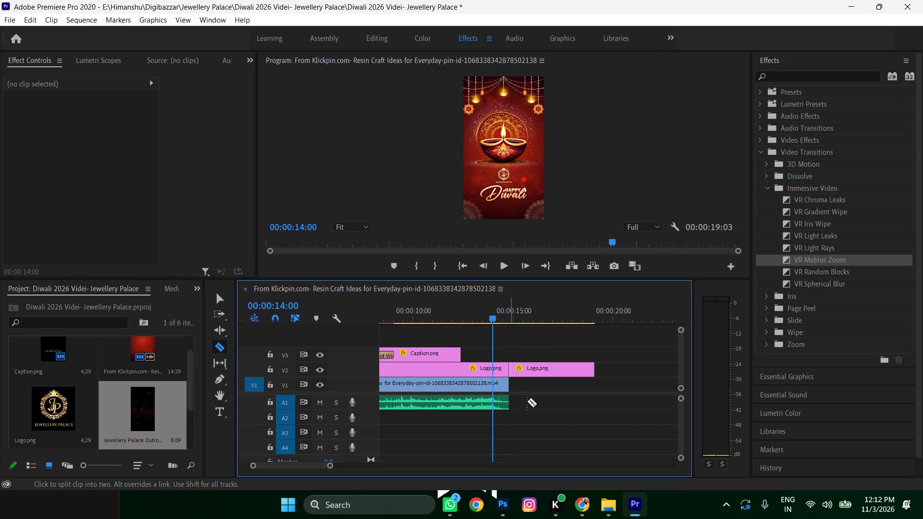
left_click(218, 304)
left_click_drag(555, 353, 542, 386)
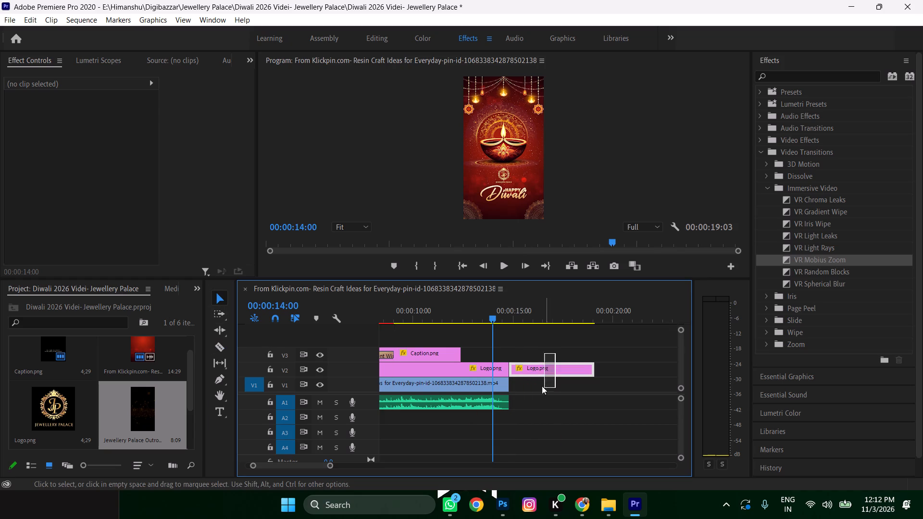
left_click_drag(542, 386, 544, 387)
key("Delete")
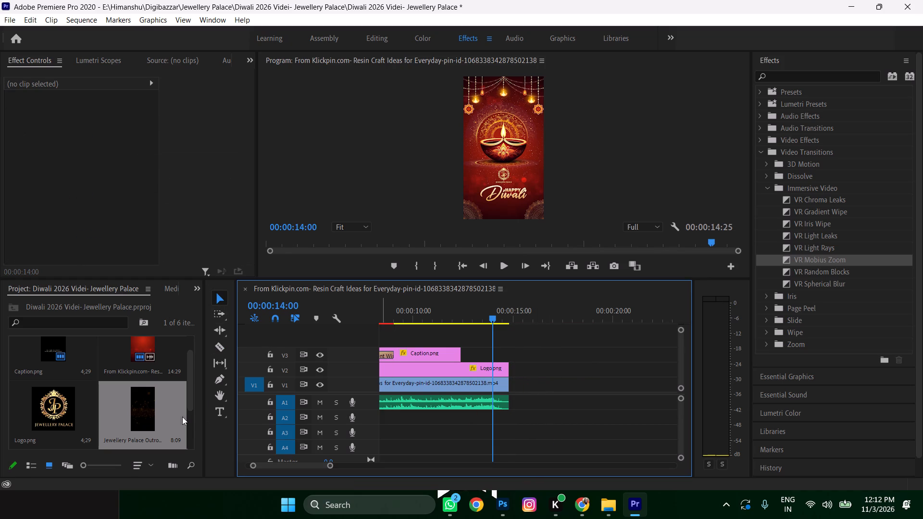
Place the Jewellery Palace Outro clip on V1 flush against the end of the Diwali clip and play across the join.
left_click_drag(143, 412, 528, 375)
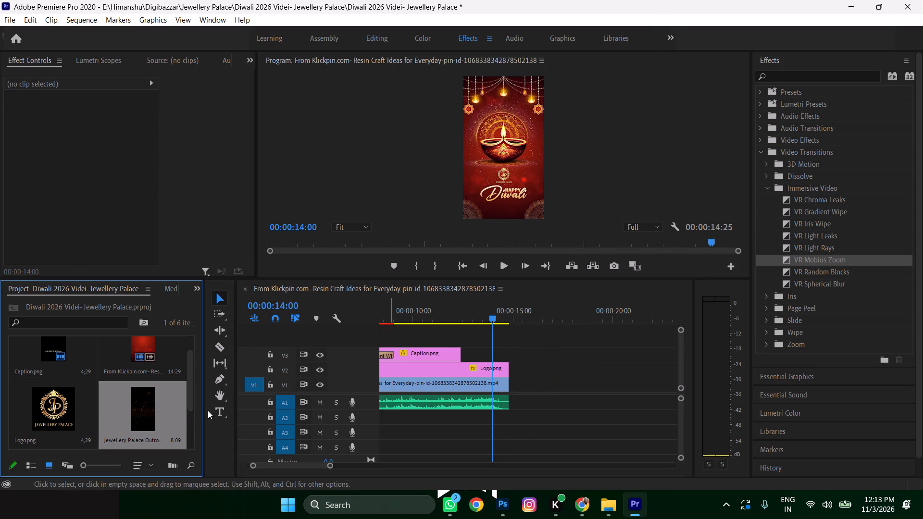
left_click_drag(138, 412, 513, 384)
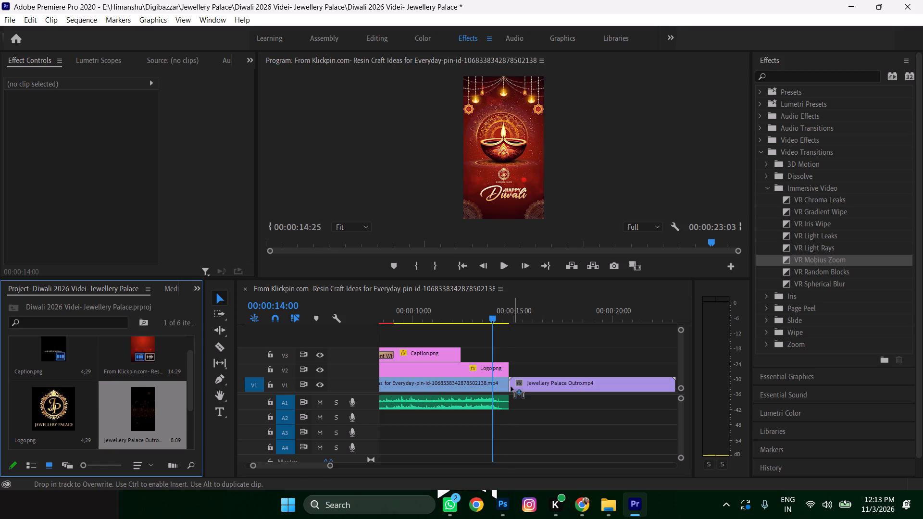
key("space")
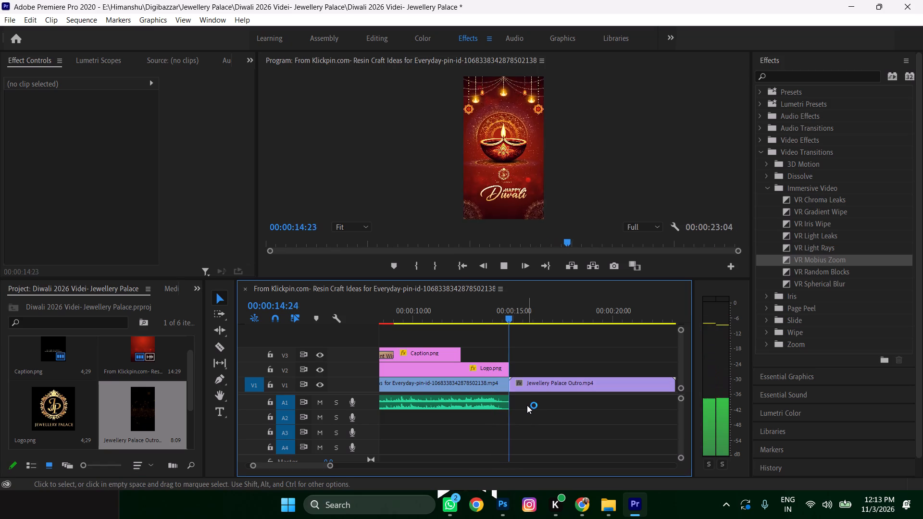
key("space")
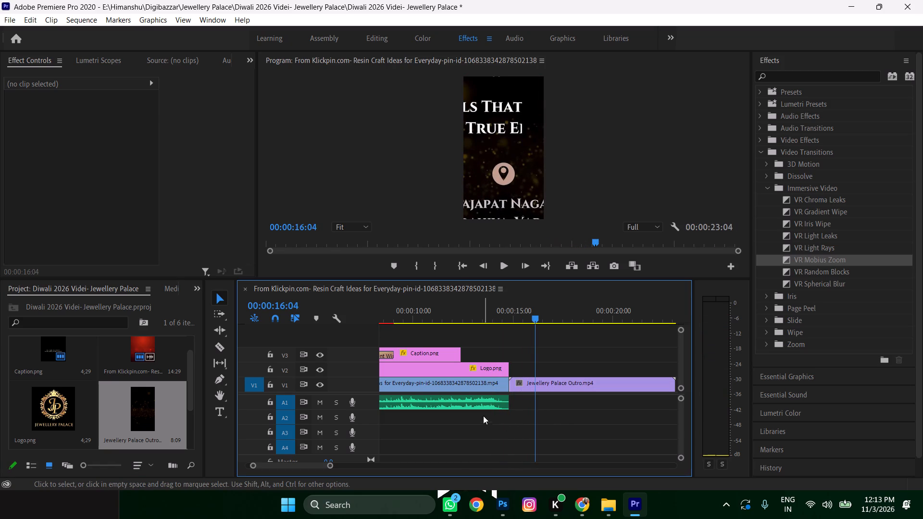
Duplicate the A1 audio clip, place the copy on A1 directly after the original beneath the outro, and play across the join.
left_click(483, 402)
left_click_drag(434, 401, 627, 432, "alt")
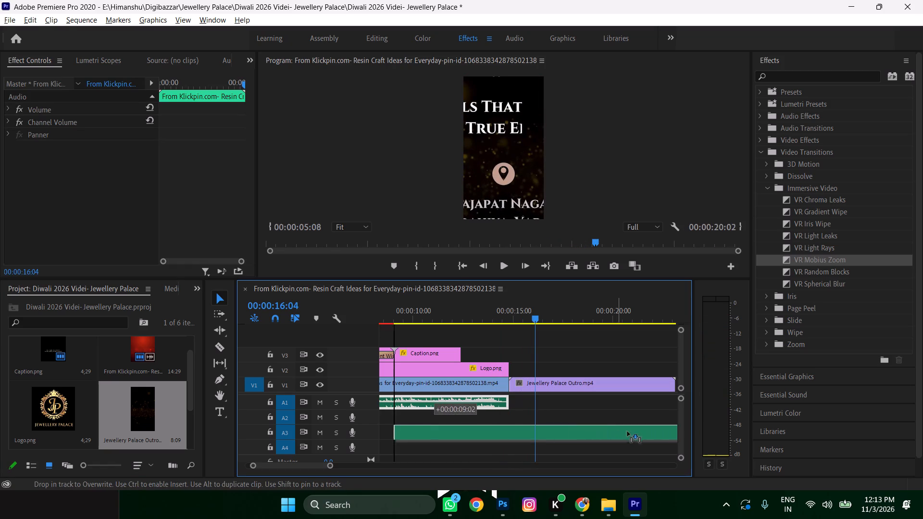
left_click_drag(627, 432, 632, 430, "alt")
left_click_drag(435, 431, 533, 403)
left_click_drag(534, 316, 402, 338)
key("space")
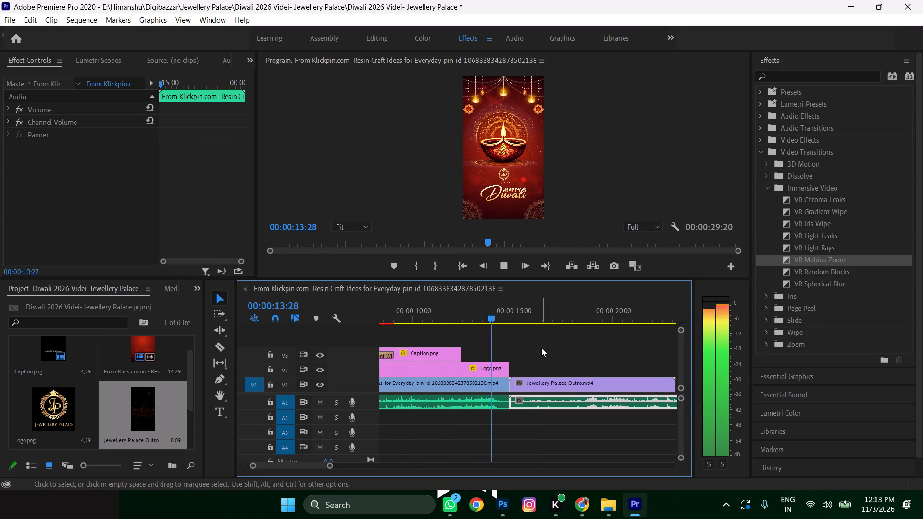
key("space")
Trim about three frames off the start of the second audio clip on A1 and close the gap before it.
left_click(523, 400)
left_click(563, 402)
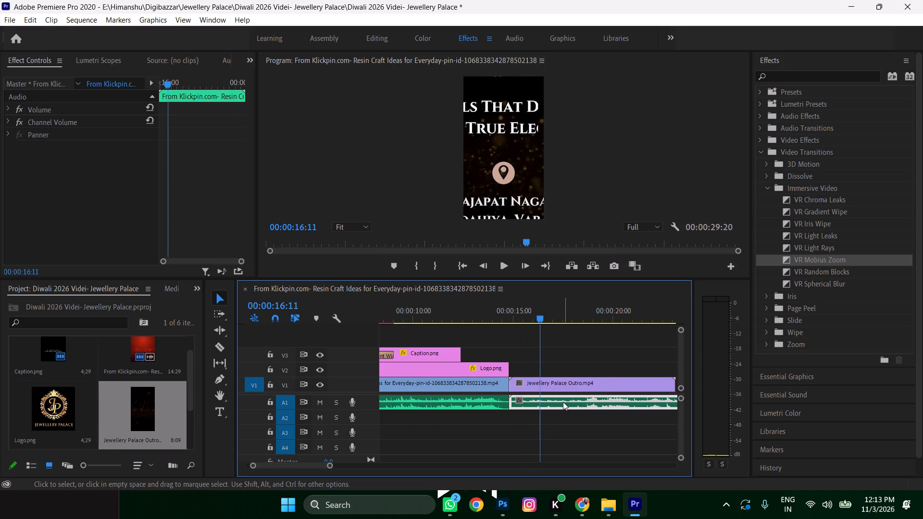
scroll(550, 403, "up", 14, "alt")
left_click(216, 344)
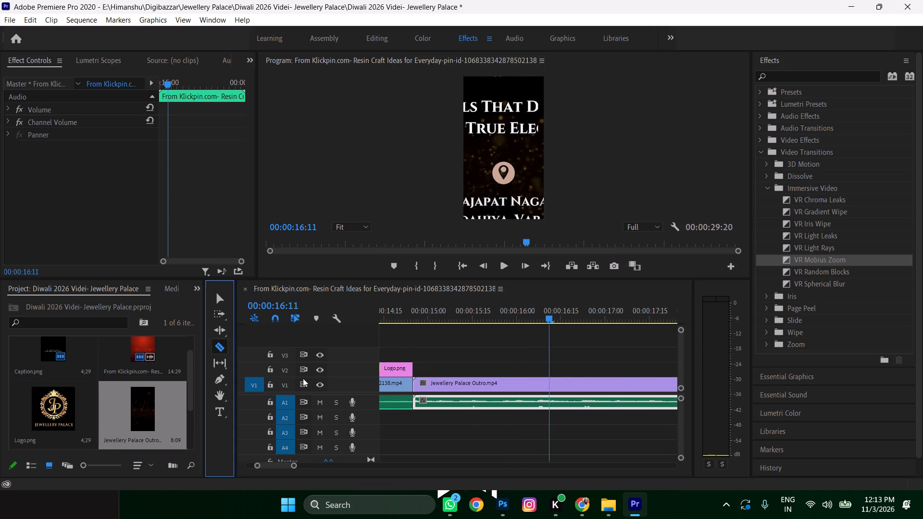
left_click(422, 399)
left_click(219, 295)
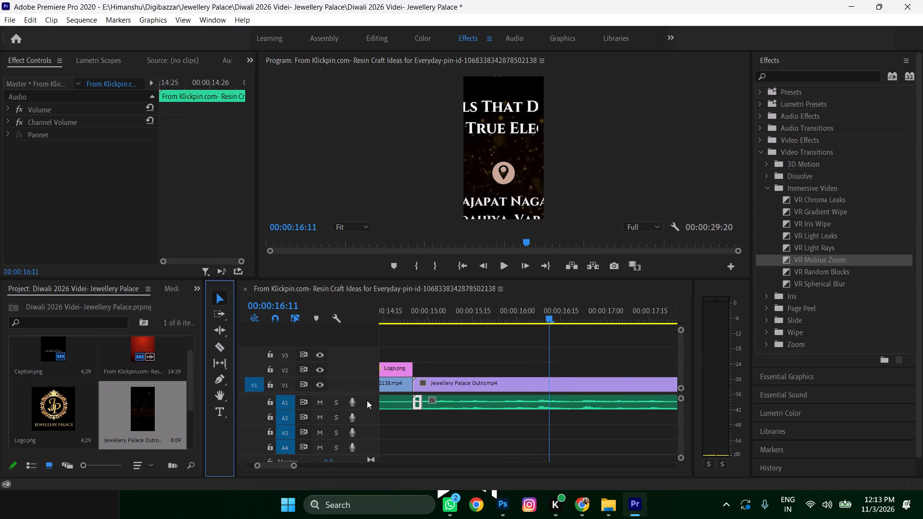
left_click(416, 403)
key("Delete")
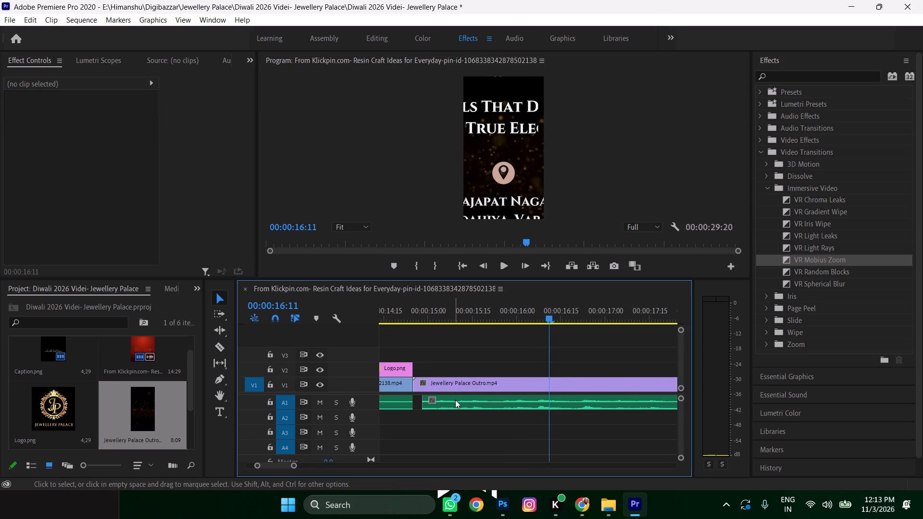
left_click_drag(455, 400, 441, 399)
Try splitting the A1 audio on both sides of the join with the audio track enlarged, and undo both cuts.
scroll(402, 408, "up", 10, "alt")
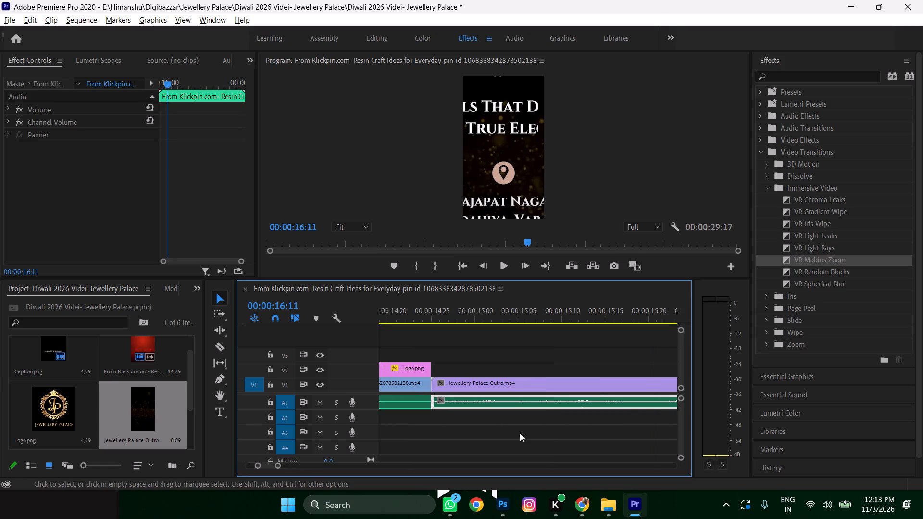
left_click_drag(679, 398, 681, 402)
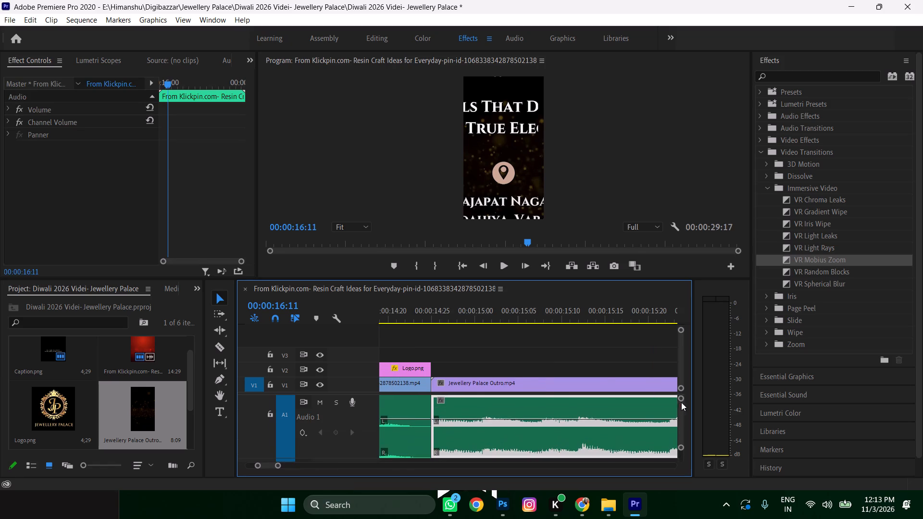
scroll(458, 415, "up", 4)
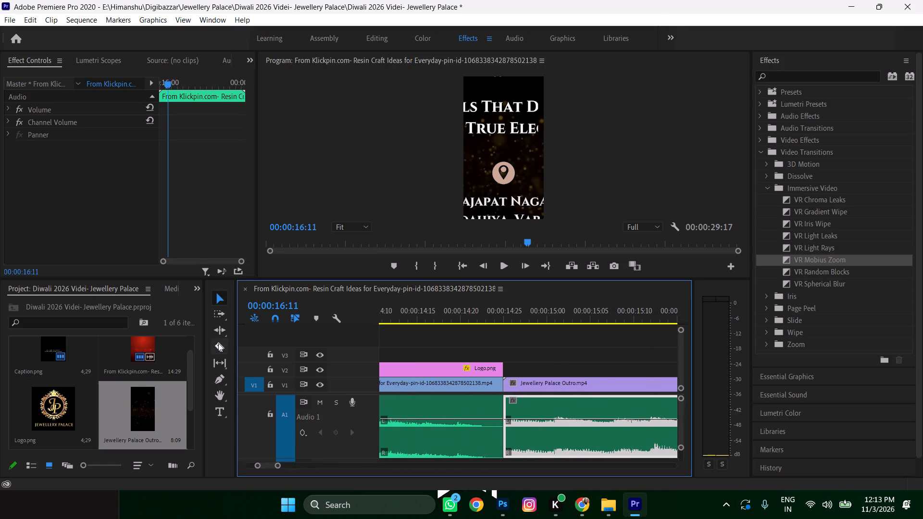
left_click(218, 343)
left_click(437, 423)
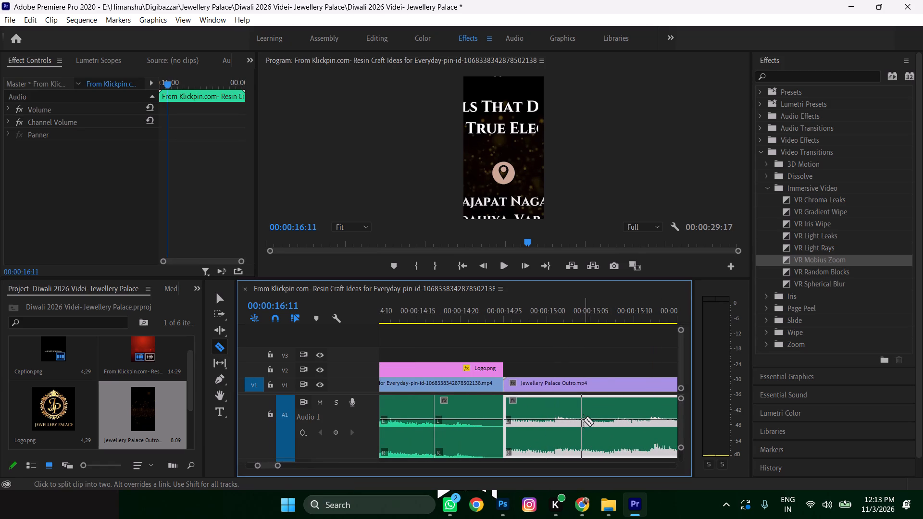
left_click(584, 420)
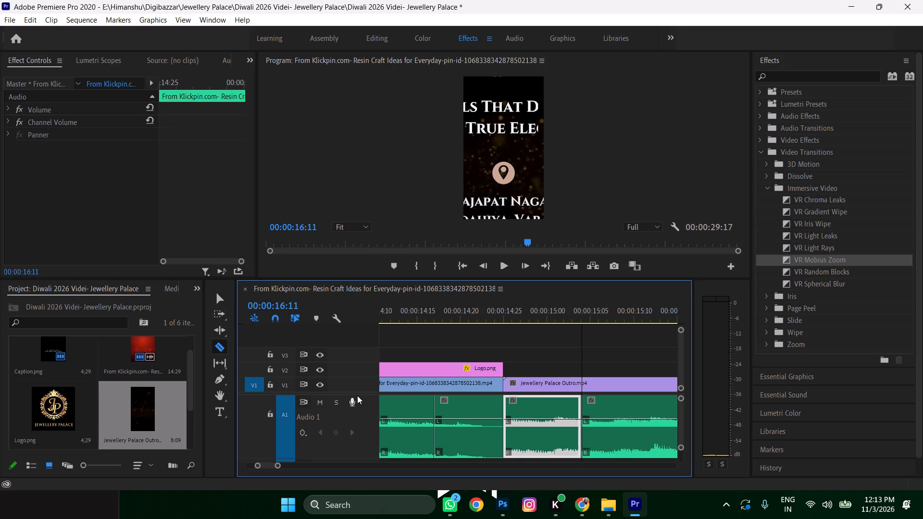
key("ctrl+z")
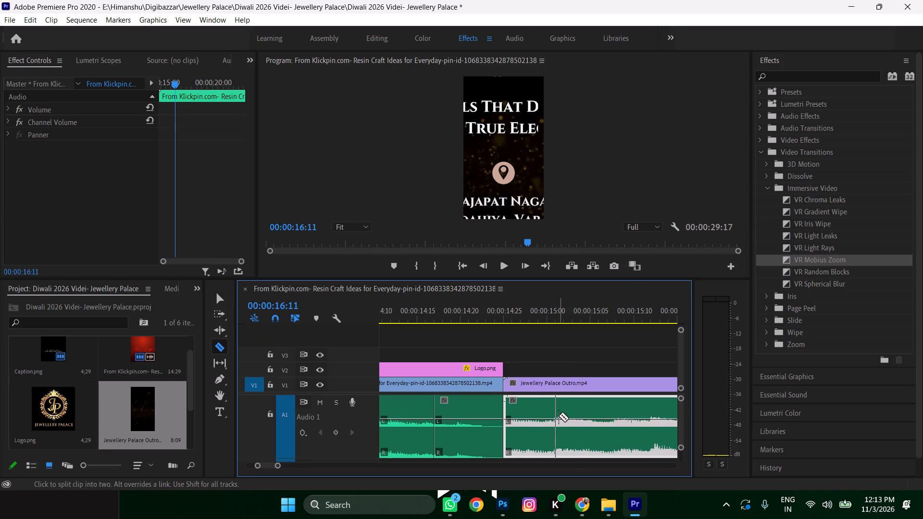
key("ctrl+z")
Split the second A1 audio clip at about 00:00:15:00 and keyframe a rising volume ramp across its short opening piece.
left_click(556, 418)
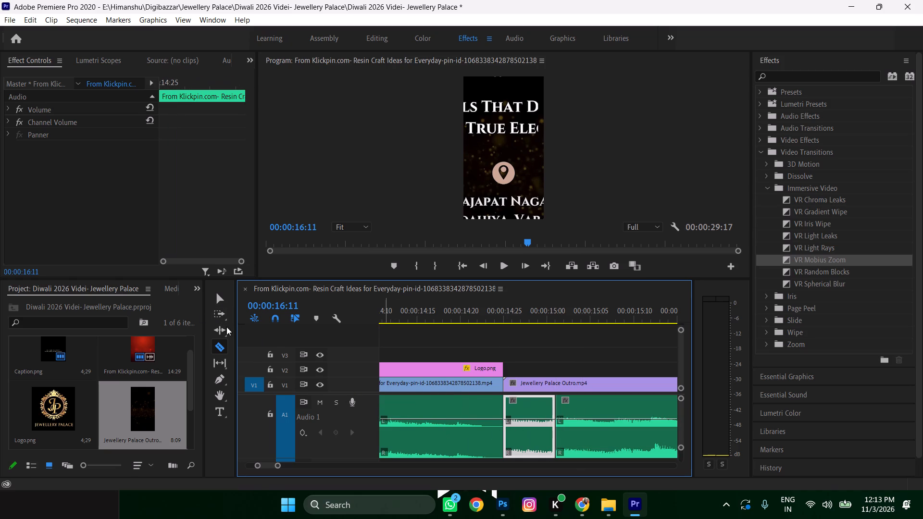
left_click(219, 377)
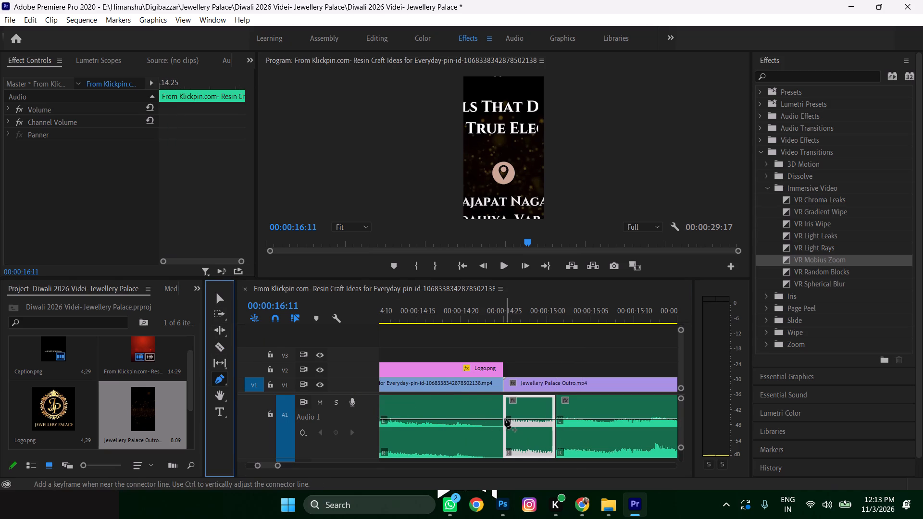
left_click(504, 419)
left_click(504, 420)
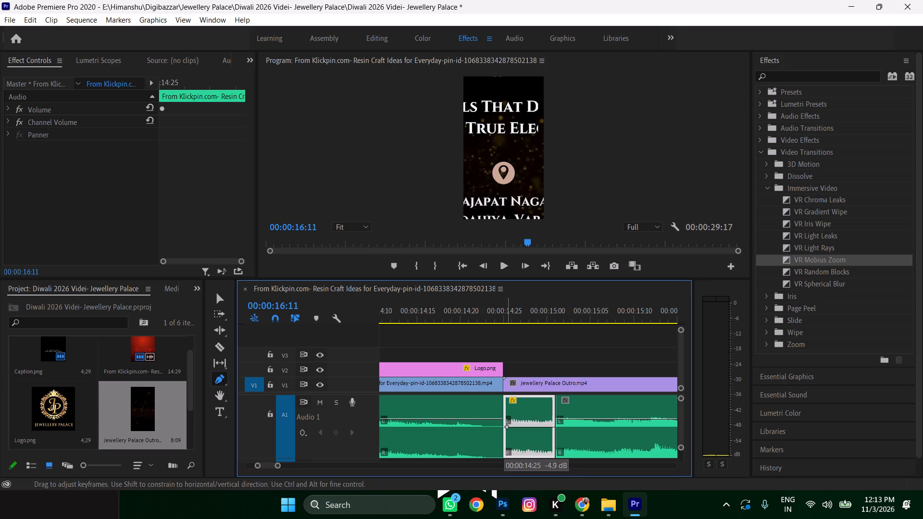
key("ctrl+z")
left_click(554, 419)
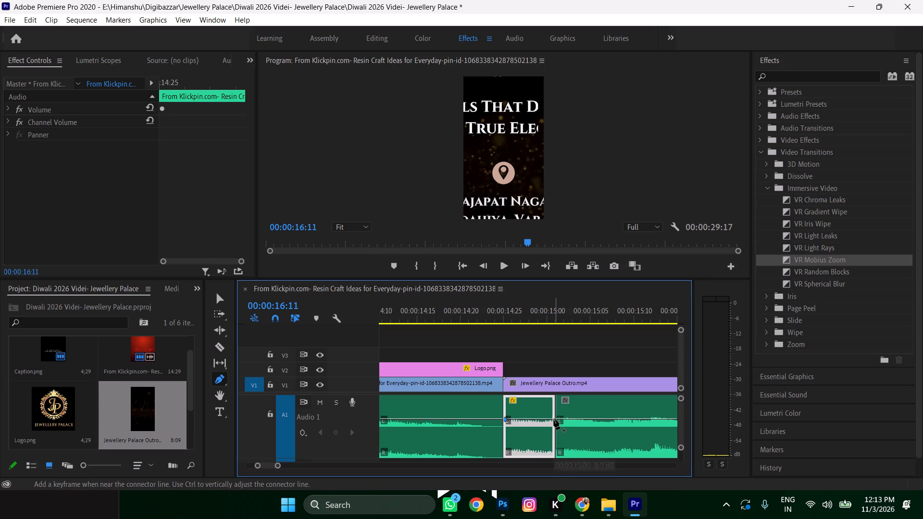
left_click_drag(504, 418, 503, 448)
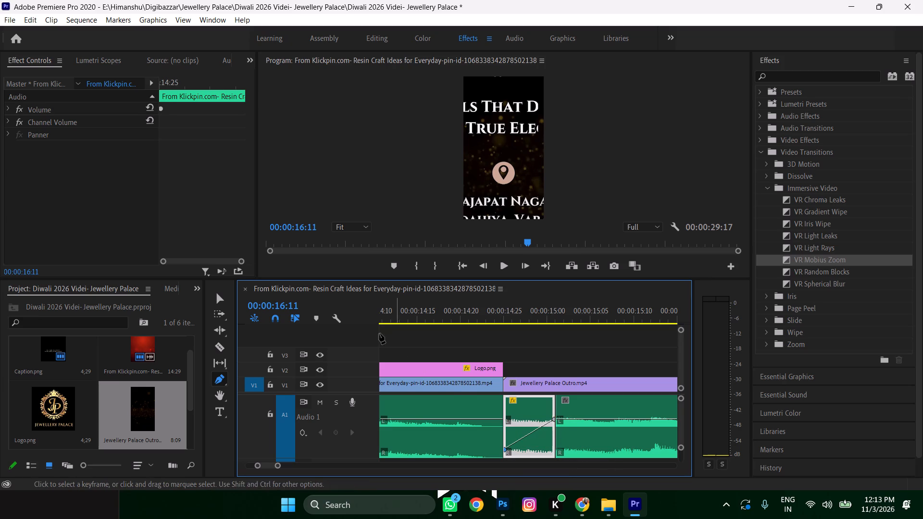
left_click(217, 298)
Play back from before the Diwali-to-outro join through the outro to check the audio fade and overall timeline.
scroll(527, 422, "down", 9, "alt")
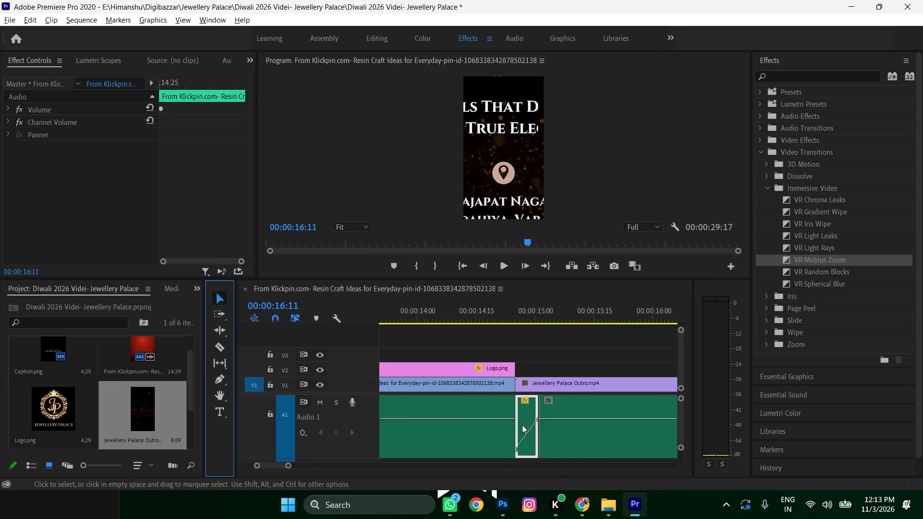
scroll(522, 425, "down", 9, "alt")
left_click_drag(576, 317, 464, 330)
key("space")
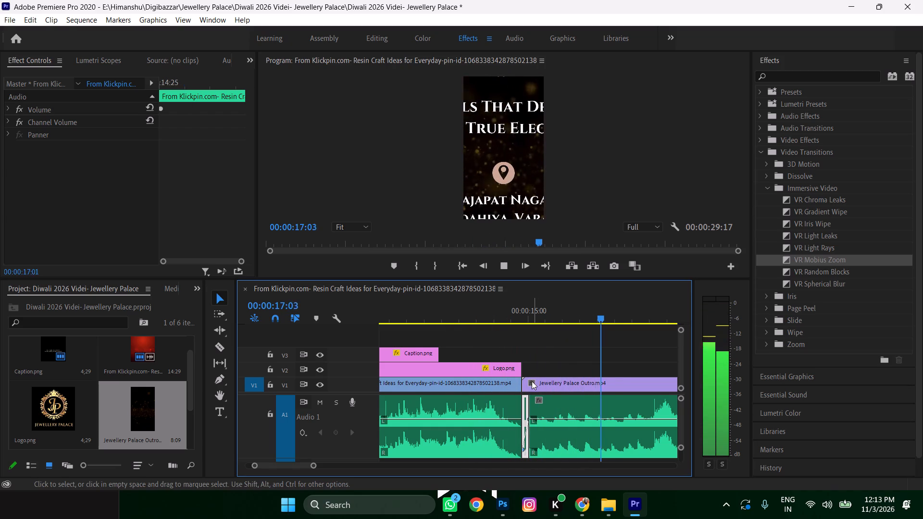
scroll(591, 384, "down", 13, "alt")
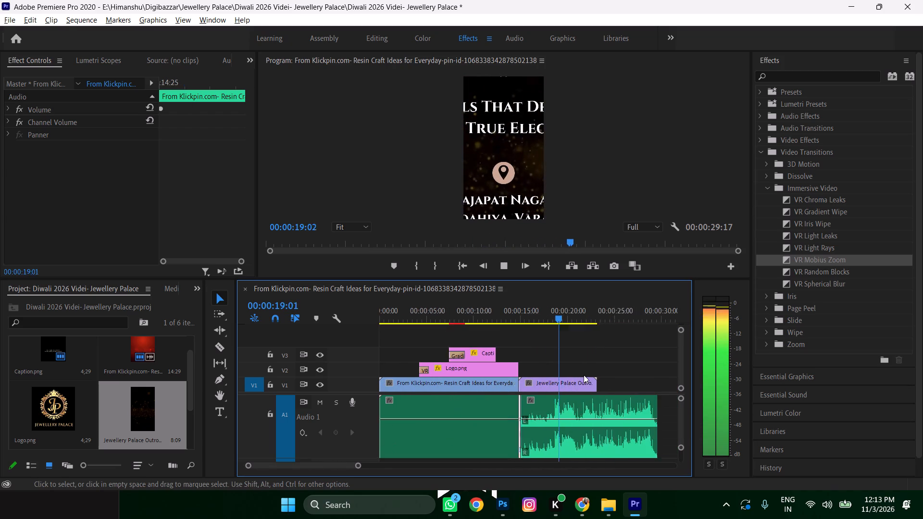
scroll(584, 375, "down", 5, "alt")
scroll(518, 371, "down", 2, "alt")
scroll(517, 371, "up", 2, "alt")
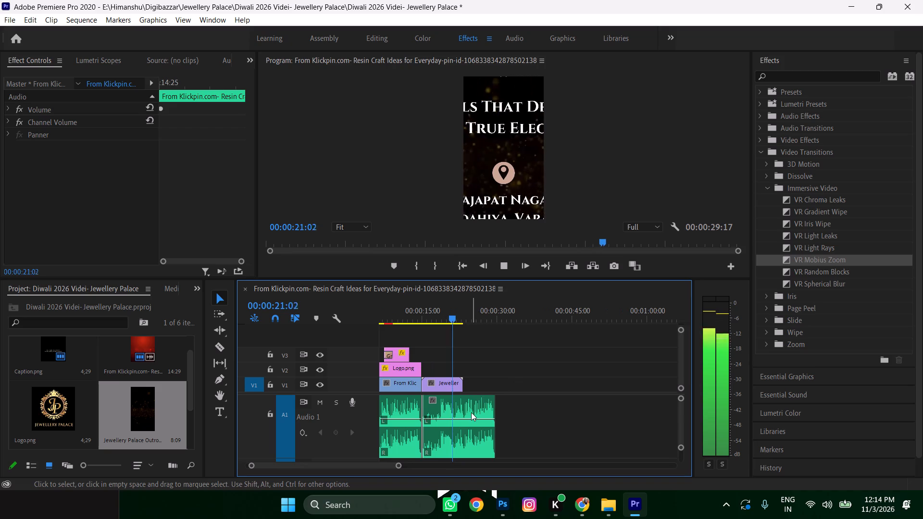
Render the sequence previews, close the render progress window and stop the playback from the start.
key("Return")
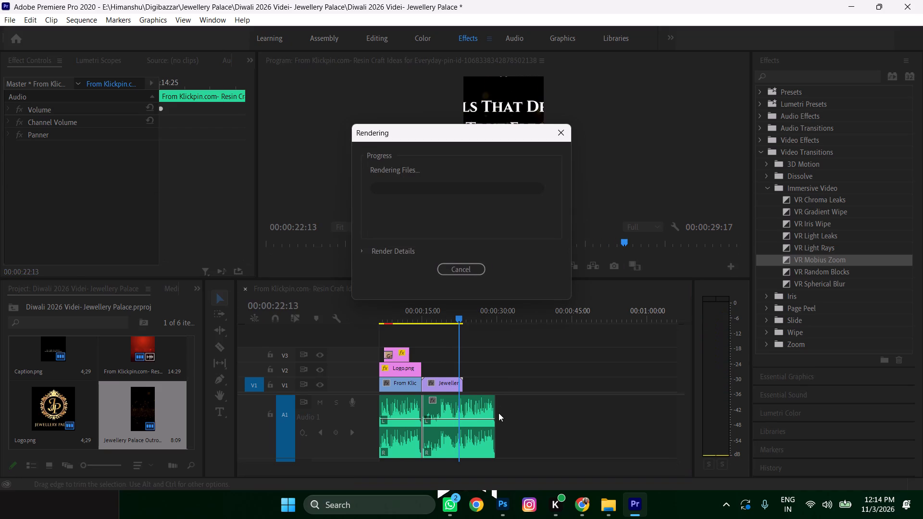
left_click(559, 130)
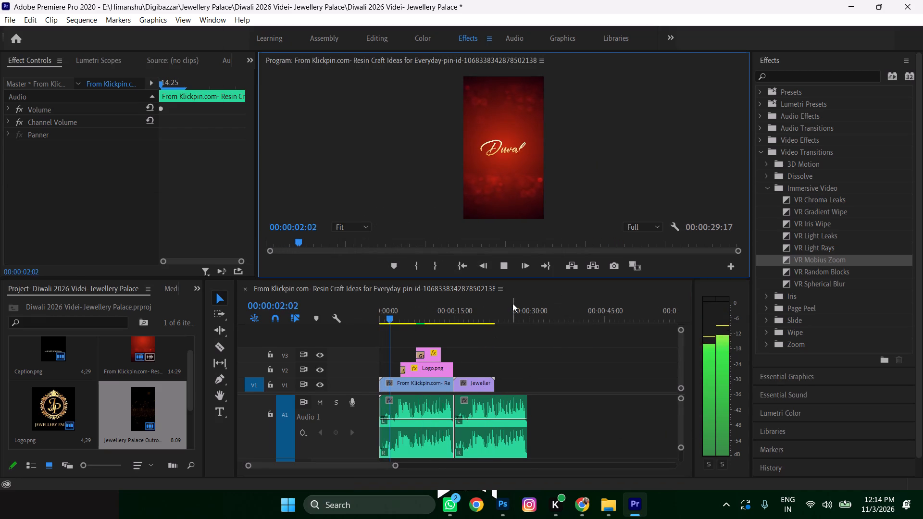
key("space")
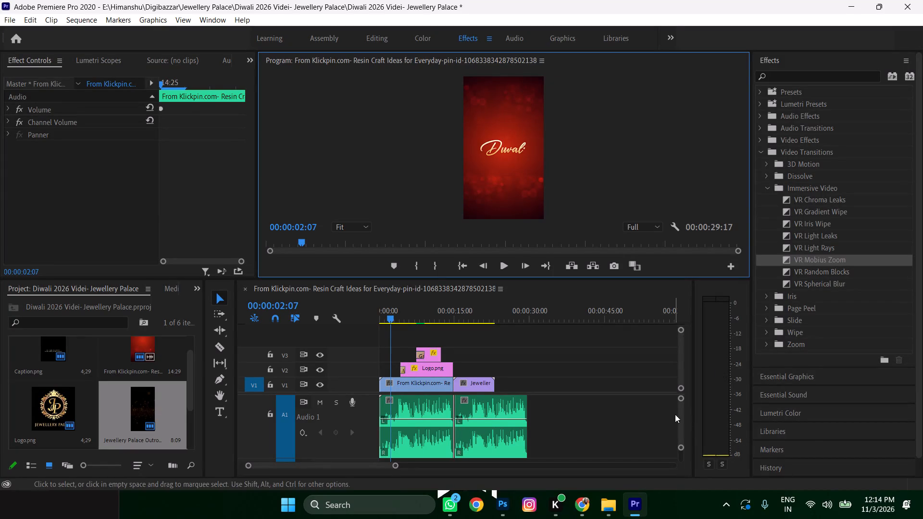
Reduce the audio track height in the timeline so that tracks A1 to A3 fit.
left_click_drag(680, 445, 680, 455)
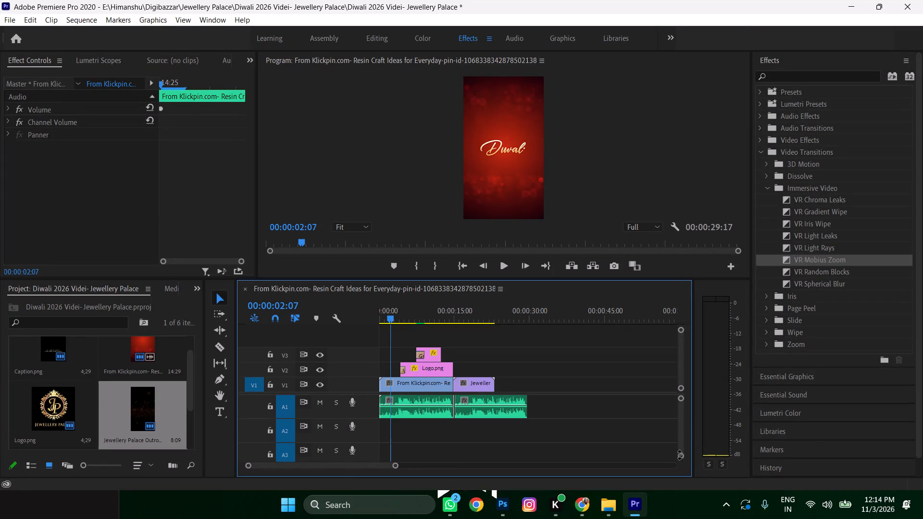
left_click_drag(680, 455, 680, 456)
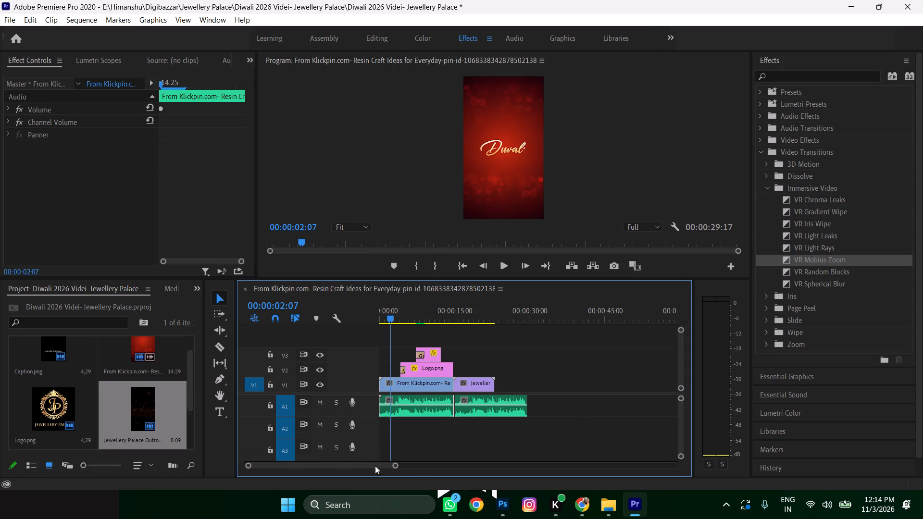
left_click_drag(375, 466, 339, 460)
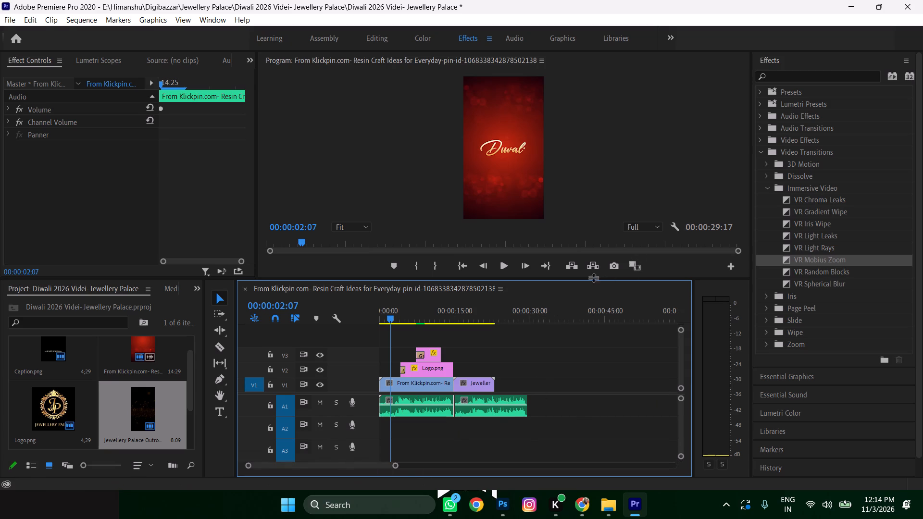
Split the A1 audio at the end of the Jewellery Palace Outro clip and delete the excess piece beyond it.
scroll(516, 356, "up", 4, "alt")
scroll(515, 399, "up", 3, "alt")
scroll(514, 399, "down", 6)
scroll(516, 385, "up", 4)
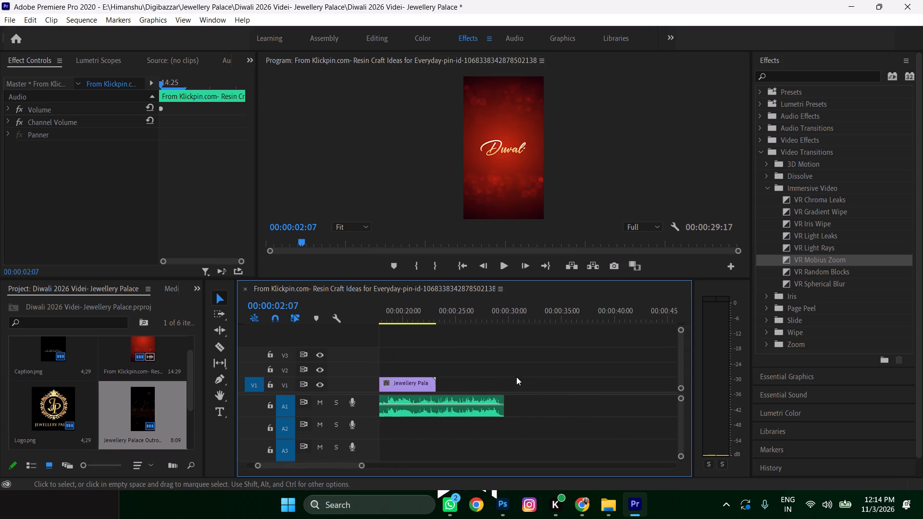
scroll(516, 377, "up", 8)
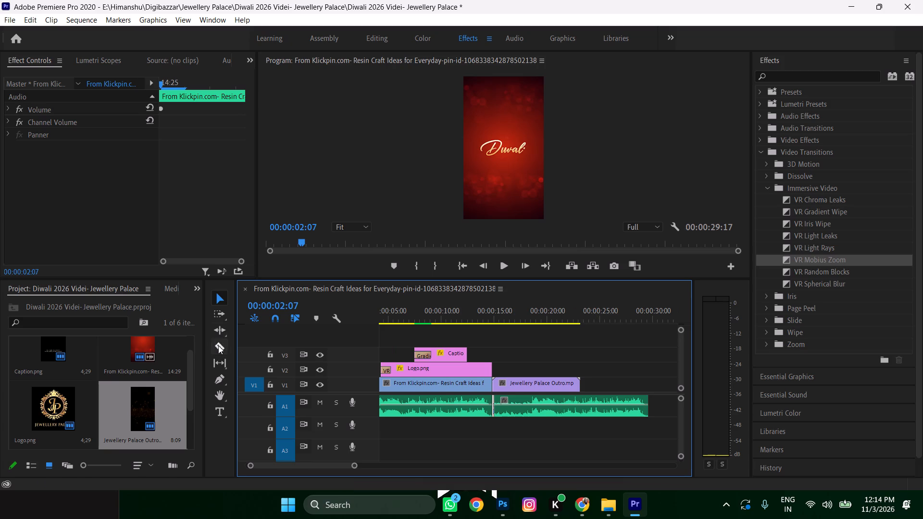
left_click(219, 346)
left_click(579, 404)
left_click(219, 297)
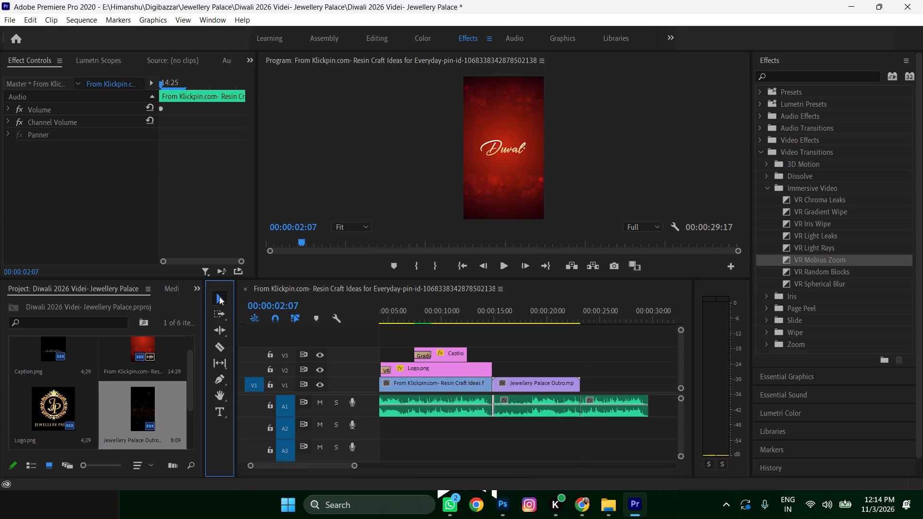
left_click_drag(646, 383, 620, 423)
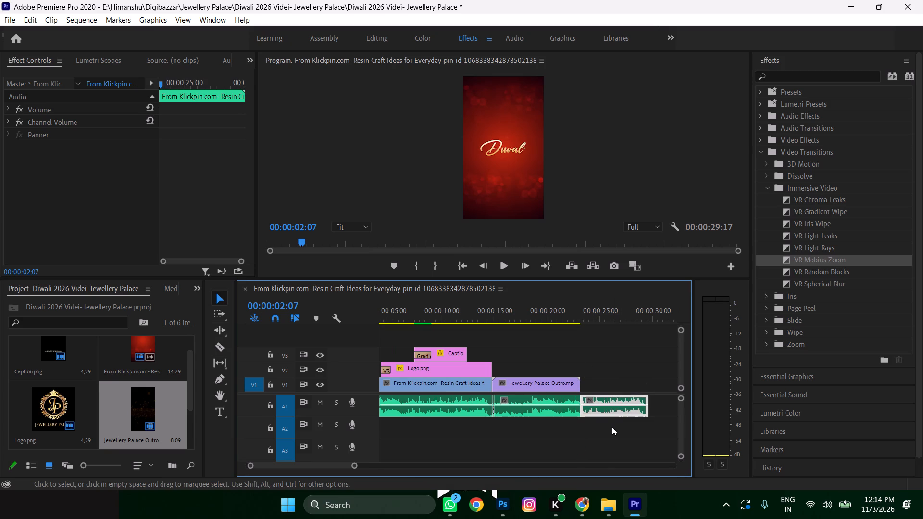
key("Delete")
Play back into the outro and set the Jewellery Palace Outro clip's scale to 31 so it fits the frame.
key("space")
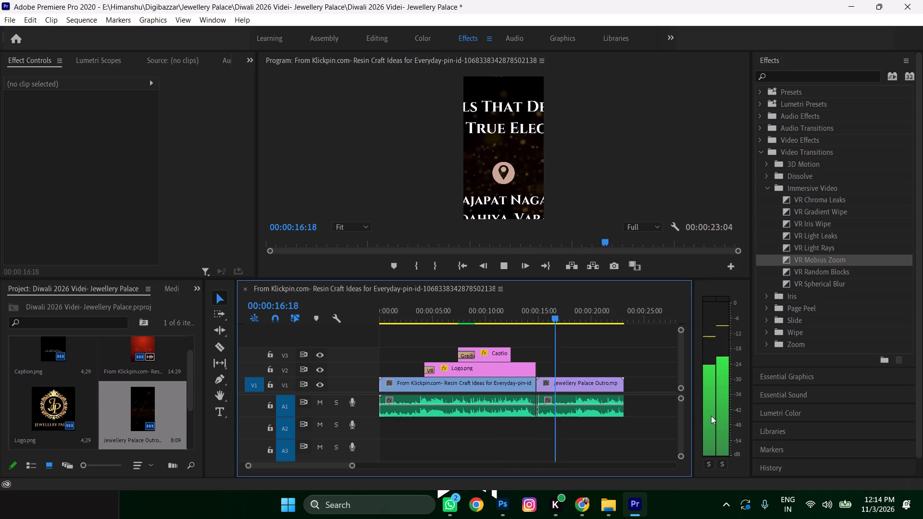
key("space")
left_click(580, 381)
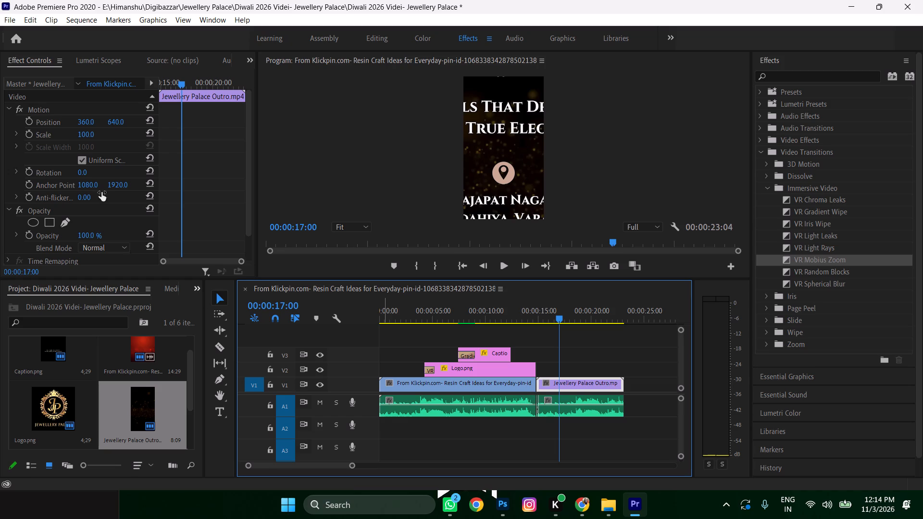
left_click_drag(87, 133, 85, 134)
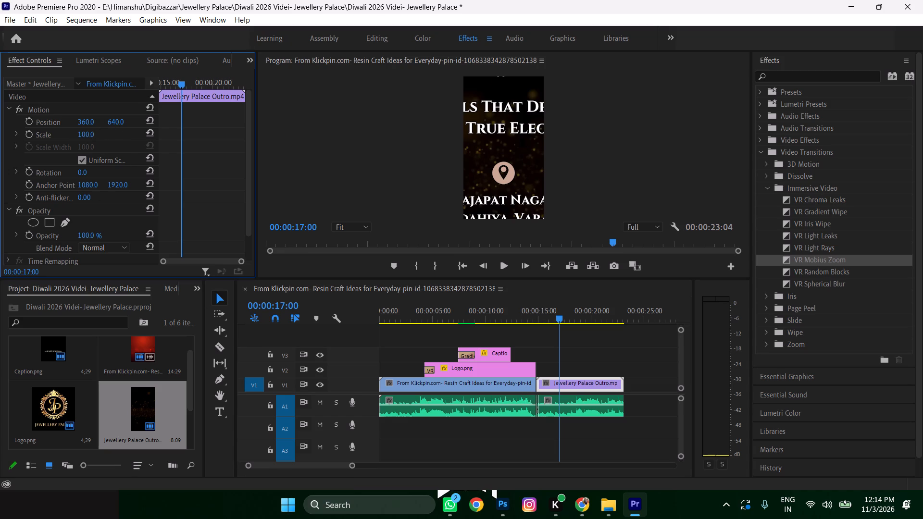
left_click_drag(85, 134, 49, 134)
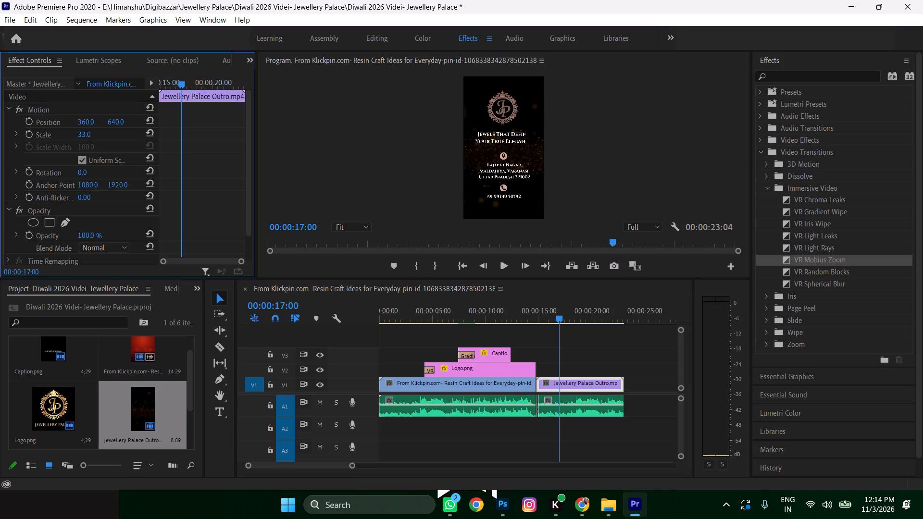
left_click_drag(49, 134, 47, 134)
Apply a Film Dissolve to the end of the Logo.png clip on V2 and shorten it to 21 frames.
scroll(541, 398, "up", 5, "alt")
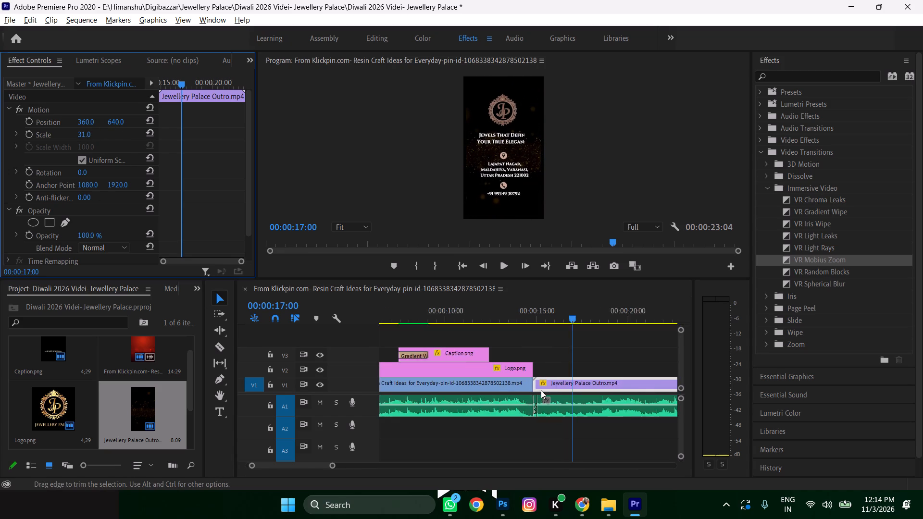
scroll(541, 390, "up", 20, "alt")
scroll(553, 358, "down", 6)
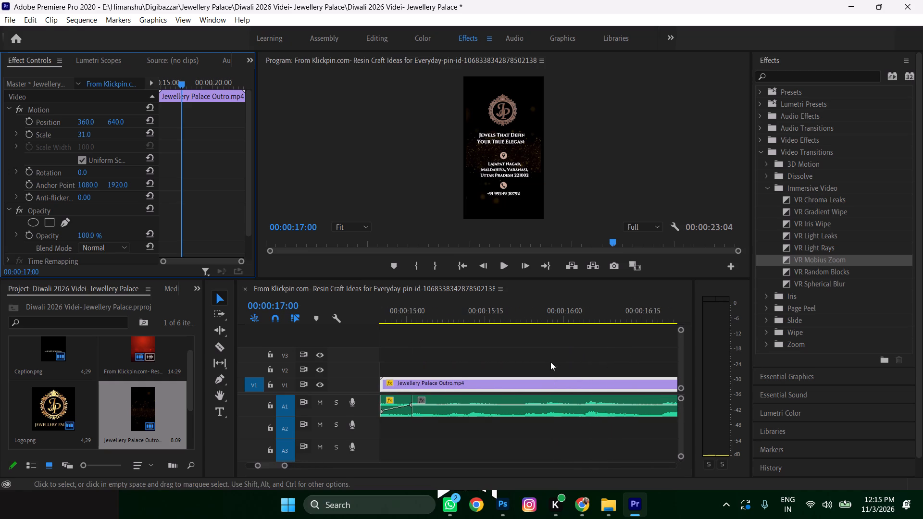
scroll(591, 357, "down", 9, "alt")
left_click_drag(639, 315, 470, 337)
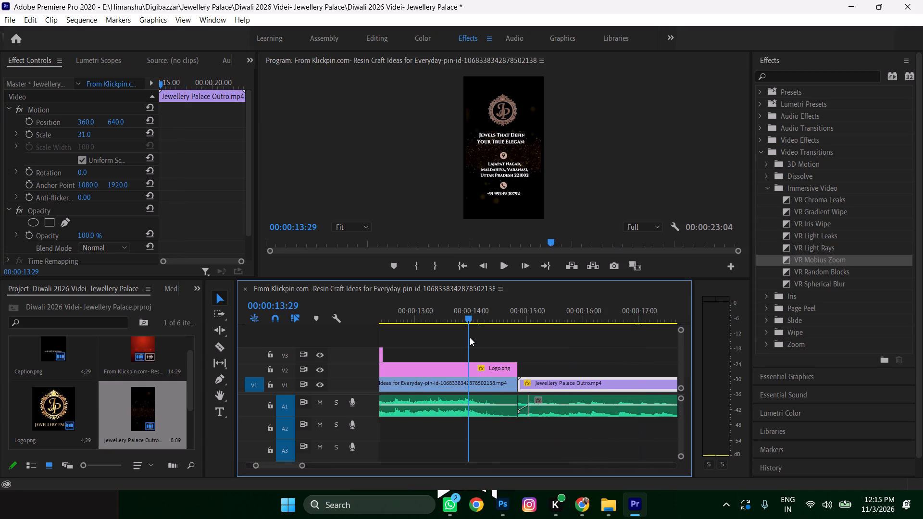
left_click_drag(470, 337, 491, 338)
scroll(534, 350, "up", 9, "alt")
left_click(490, 371)
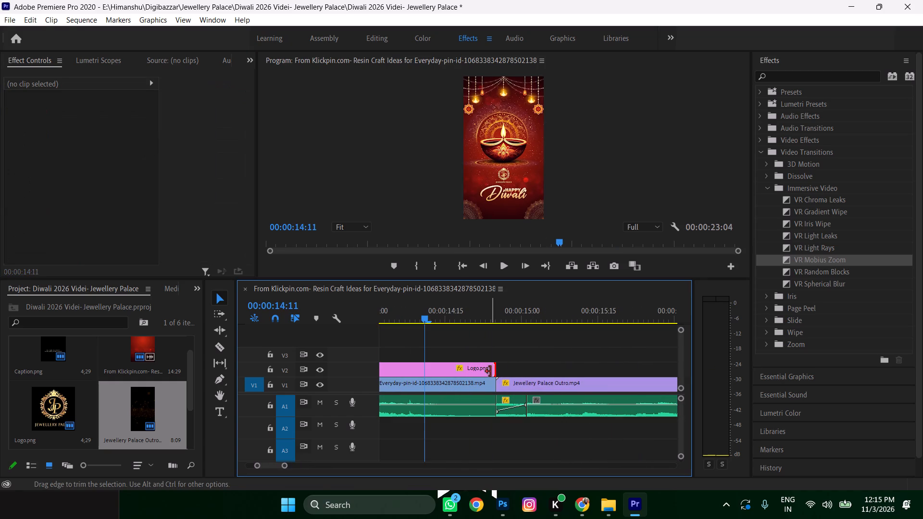
scroll(480, 363, "up", 11, "alt")
left_click(511, 368)
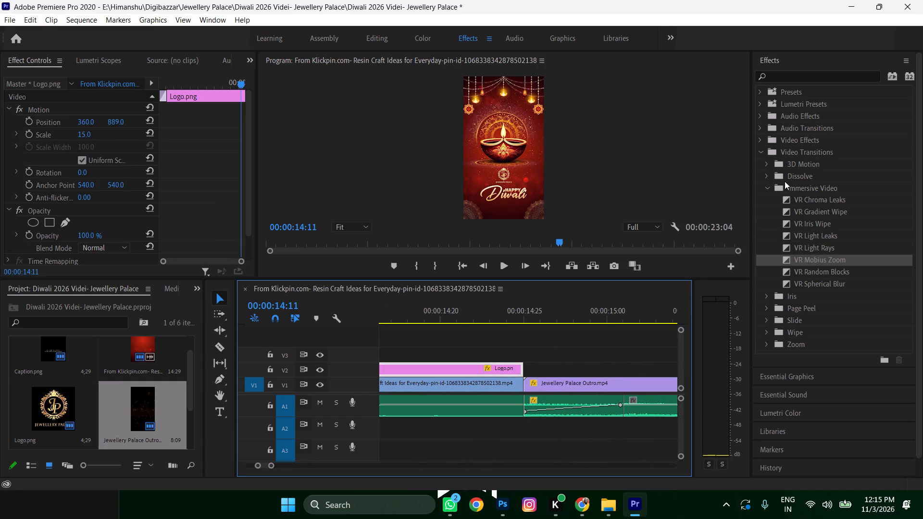
left_click(766, 189)
left_click(767, 179)
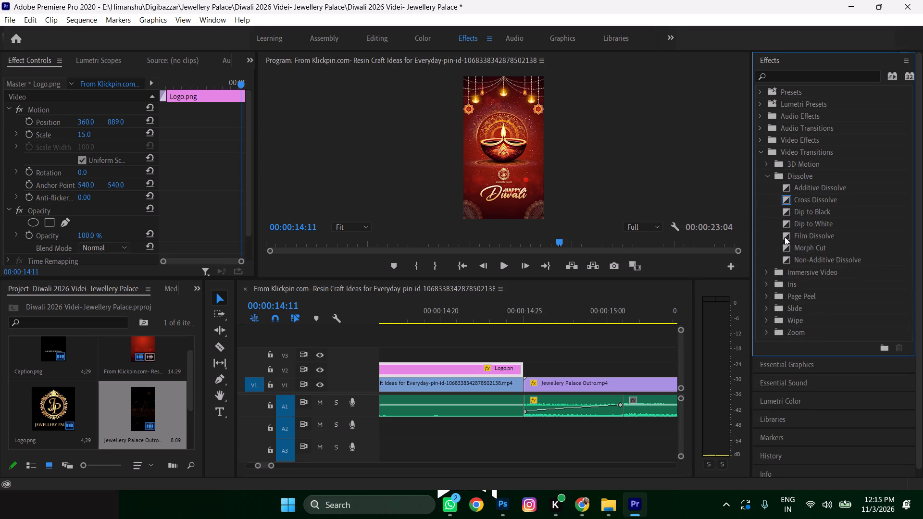
left_click_drag(786, 236, 519, 371)
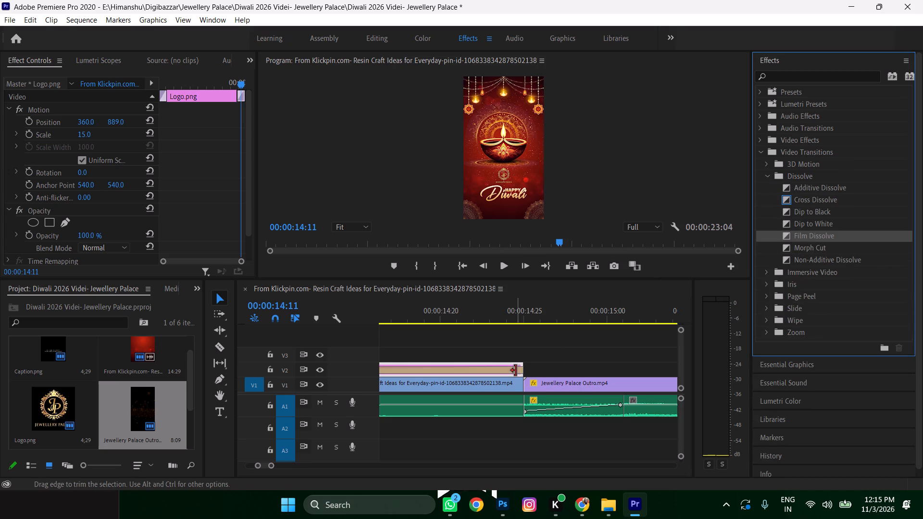
scroll(516, 370, "down", 20, "alt")
scroll(516, 370, "down", 2, "alt")
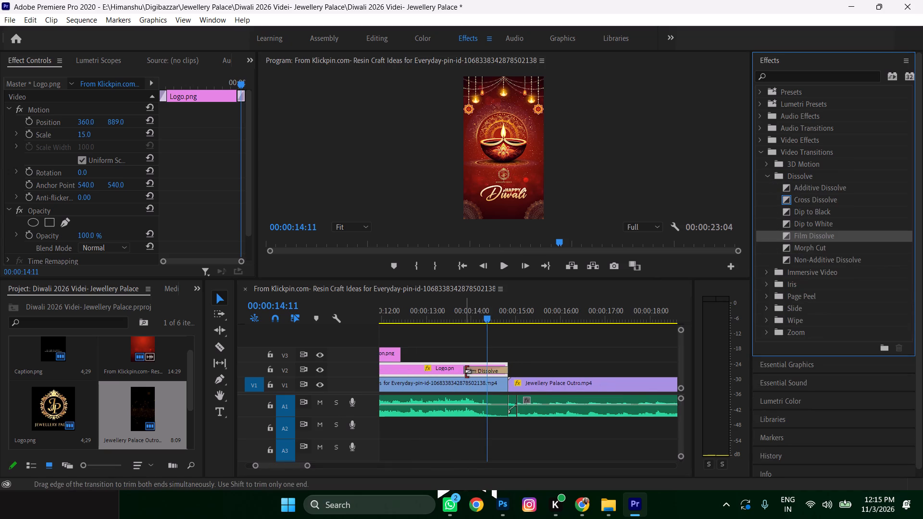
left_click_drag(464, 371, 478, 371)
Play back from before the logo's end into the outro to check the dissolve and the rescaled outro.
scroll(477, 365, "down", 7, "alt")
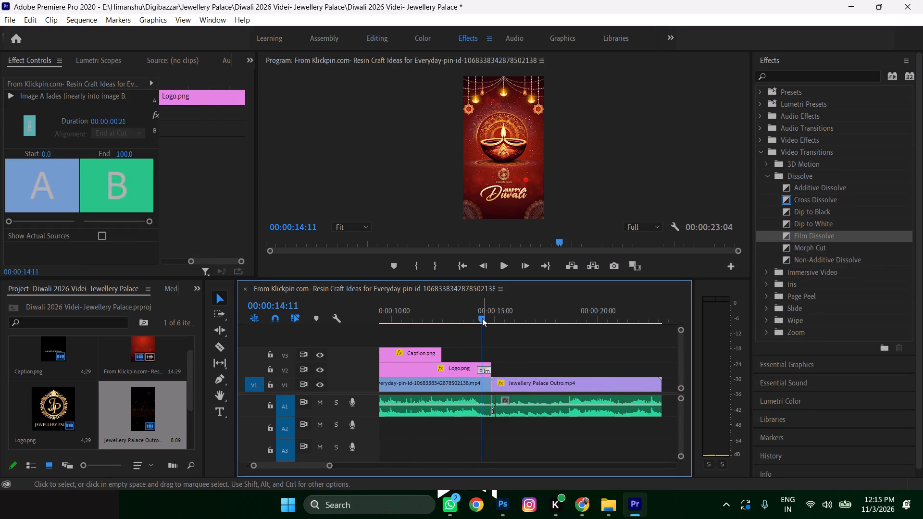
left_click_drag(482, 318, 453, 323)
key("space")
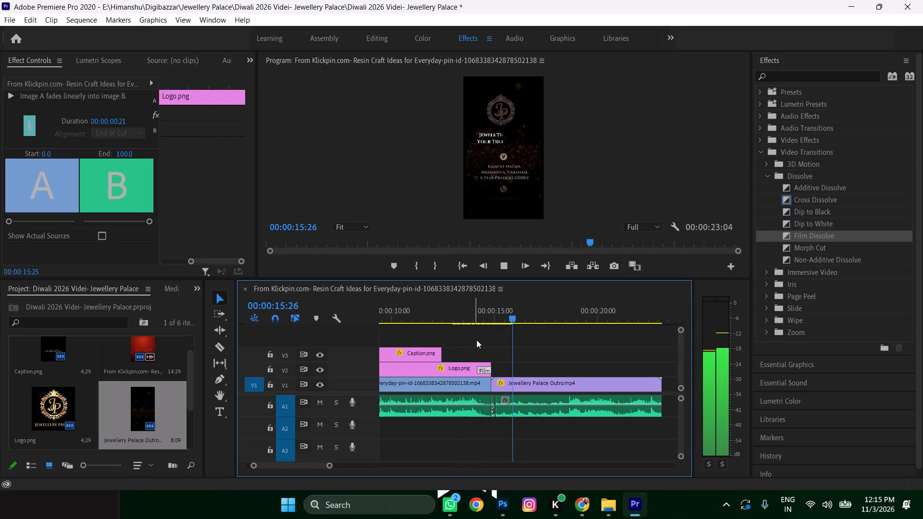
key("space")
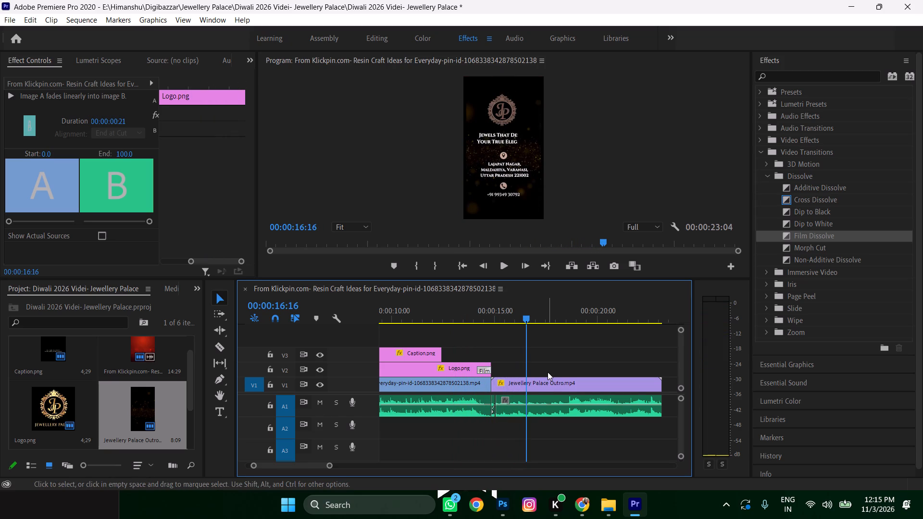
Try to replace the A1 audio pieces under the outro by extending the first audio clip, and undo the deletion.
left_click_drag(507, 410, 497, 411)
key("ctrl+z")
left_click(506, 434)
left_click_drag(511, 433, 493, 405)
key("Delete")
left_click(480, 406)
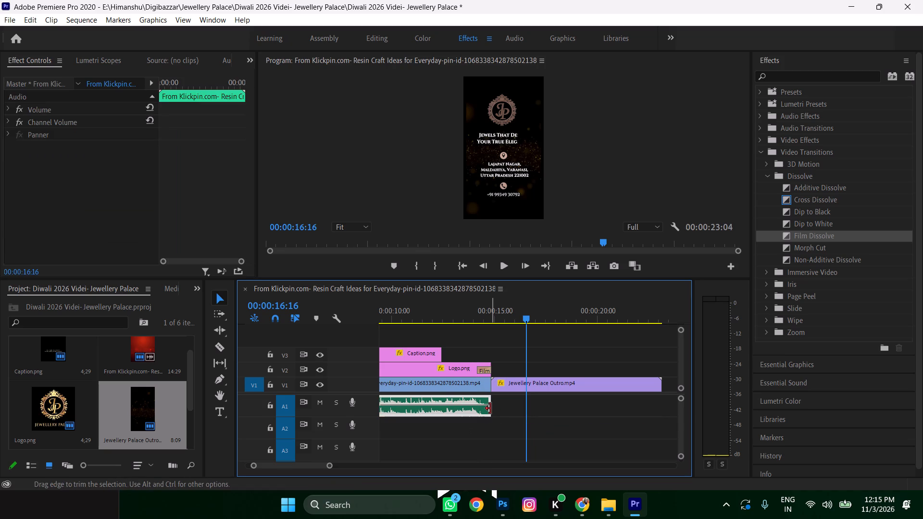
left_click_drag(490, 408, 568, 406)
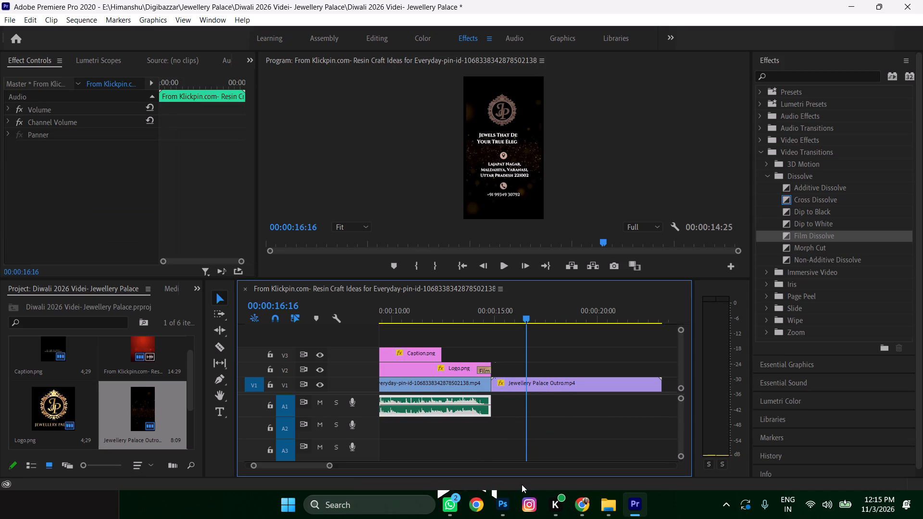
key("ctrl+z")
Play back to 00:00:11:25 and trim the ends of the caption, logo and Diwali video clips to that point.
scroll(451, 376, "up", 8, "alt")
scroll(471, 372, "down", 11, "alt")
scroll(494, 363, "up", 5)
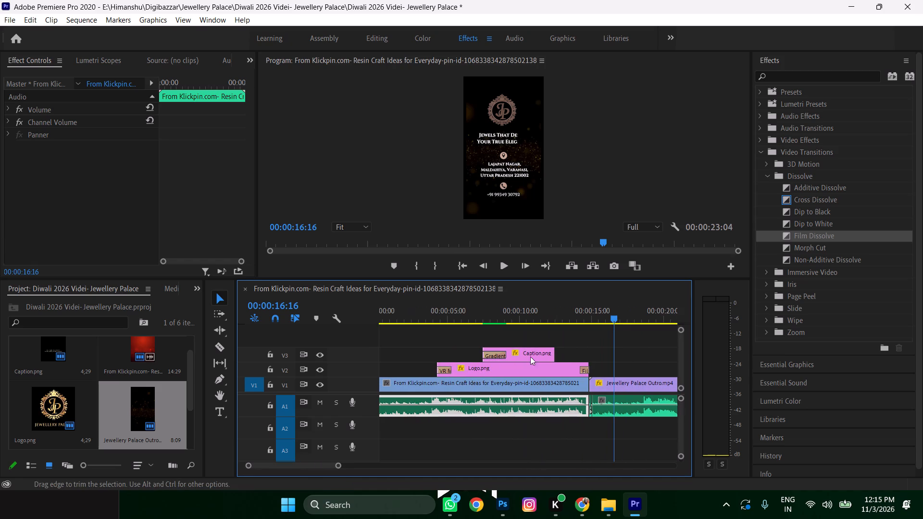
left_click_drag(612, 320, 480, 343)
key("space")
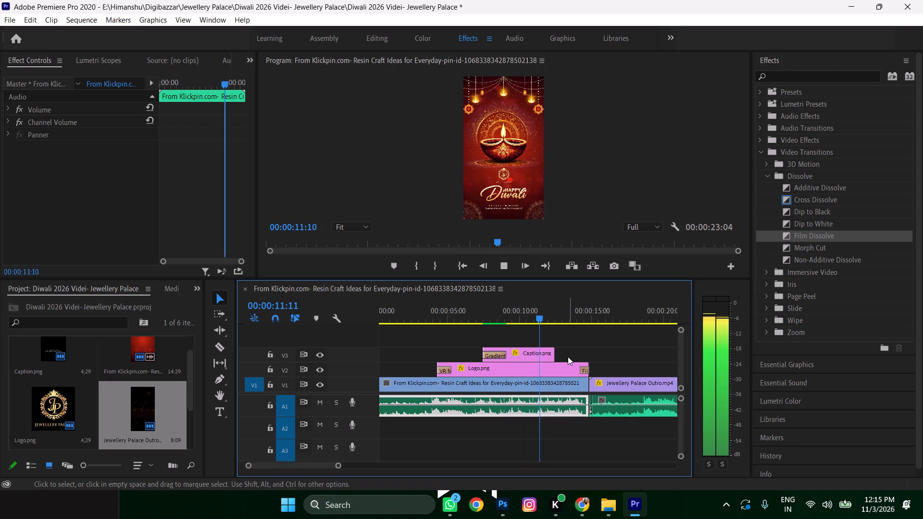
key("space")
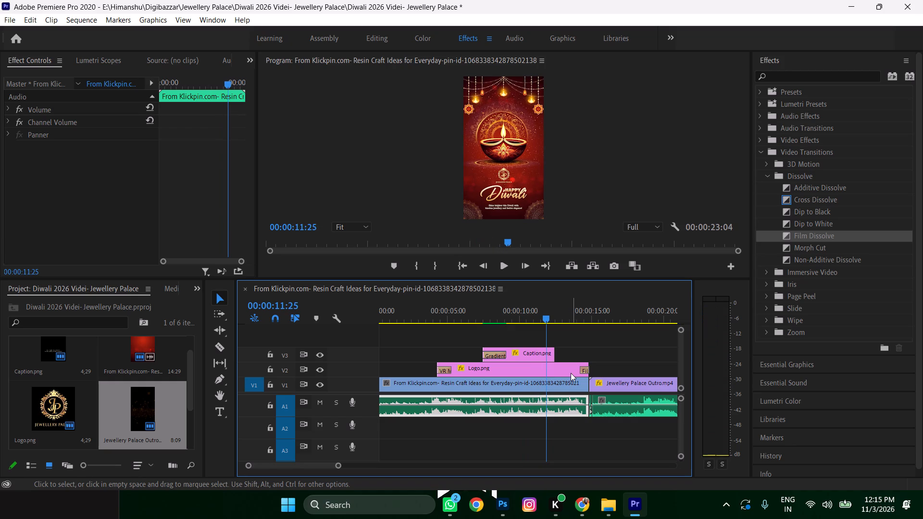
left_click(570, 373)
left_click_drag(552, 354, 549, 354)
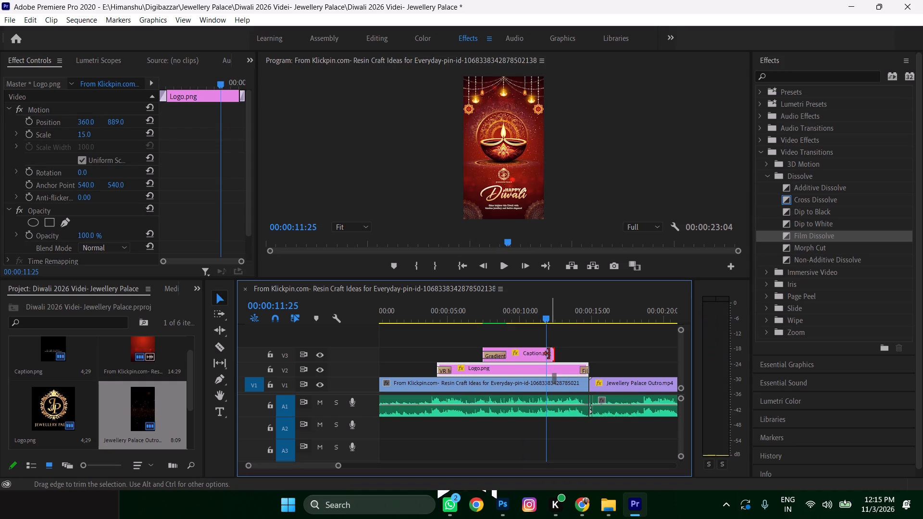
left_click_drag(549, 354, 547, 354)
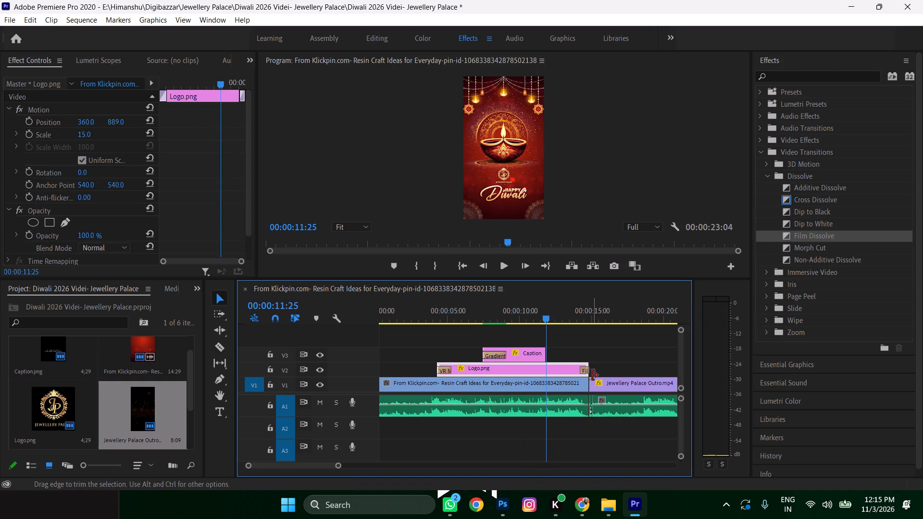
left_click_drag(587, 367, 553, 367)
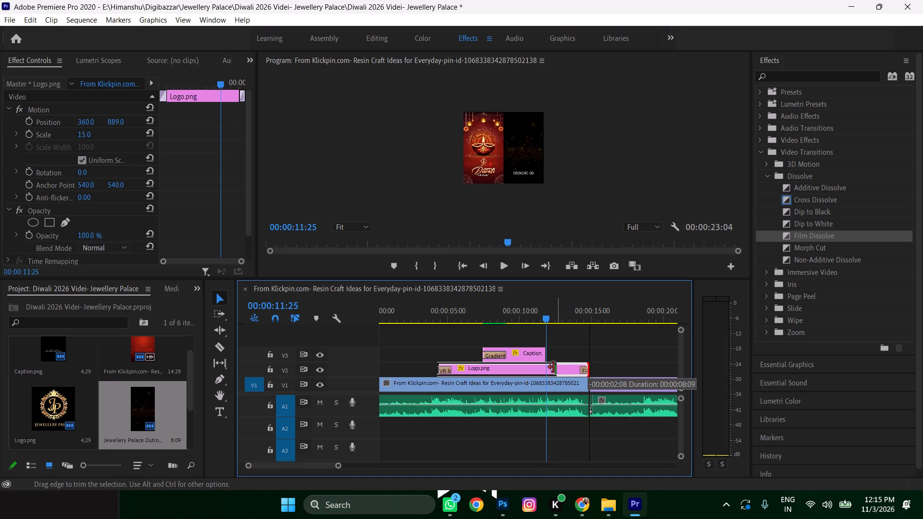
left_click_drag(553, 367, 546, 367)
left_click_drag(587, 385, 549, 383)
Move the Jewellery Palace Outro clip on V1 earlier so it starts flush against the trimmed Diwali clip.
left_click_drag(622, 386, 573, 385)
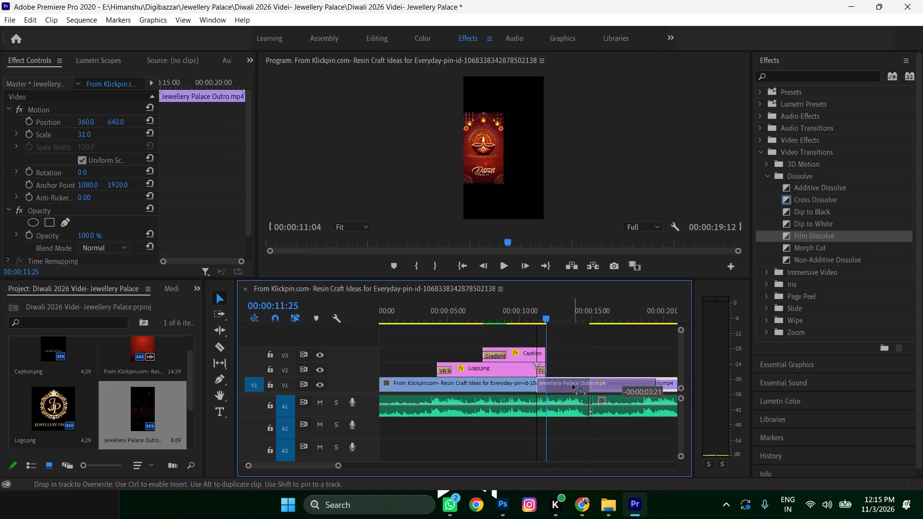
left_click_drag(573, 385, 577, 385)
Play back from before the caption's entrance to check the shortened logo and caption section.
left_click_drag(545, 324, 459, 339)
key("space")
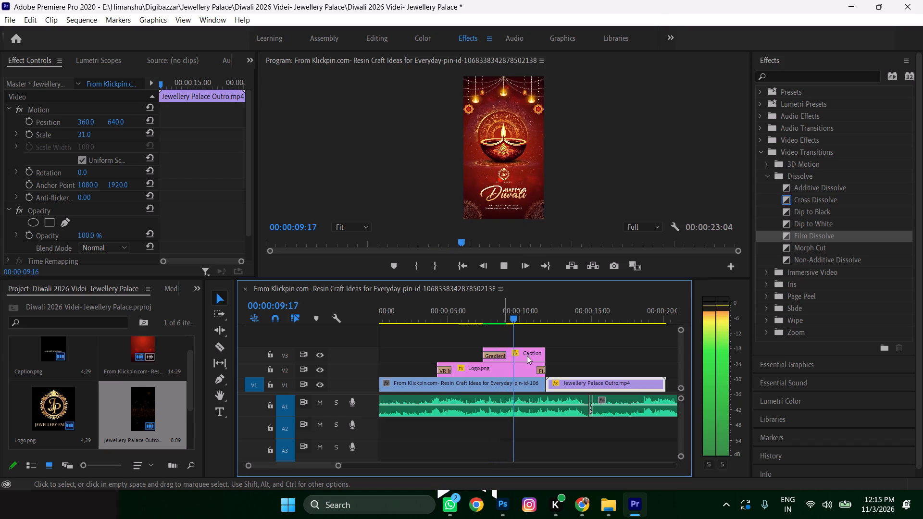
key("space")
Apply a Film Dissolve to the end of the Caption.png clip on V3 and shorten it to 20 frames.
left_click_drag(785, 236, 546, 341)
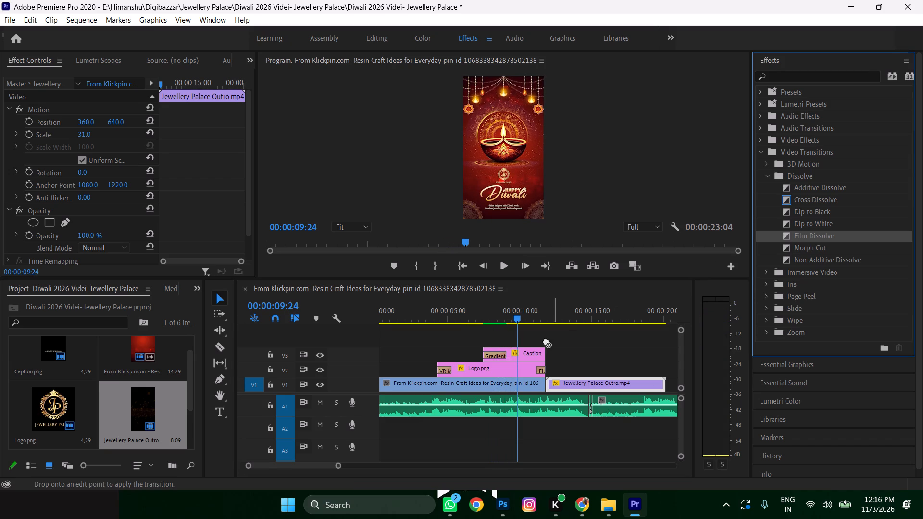
left_click_drag(546, 341, 542, 355)
scroll(536, 358, "up", 8, "alt")
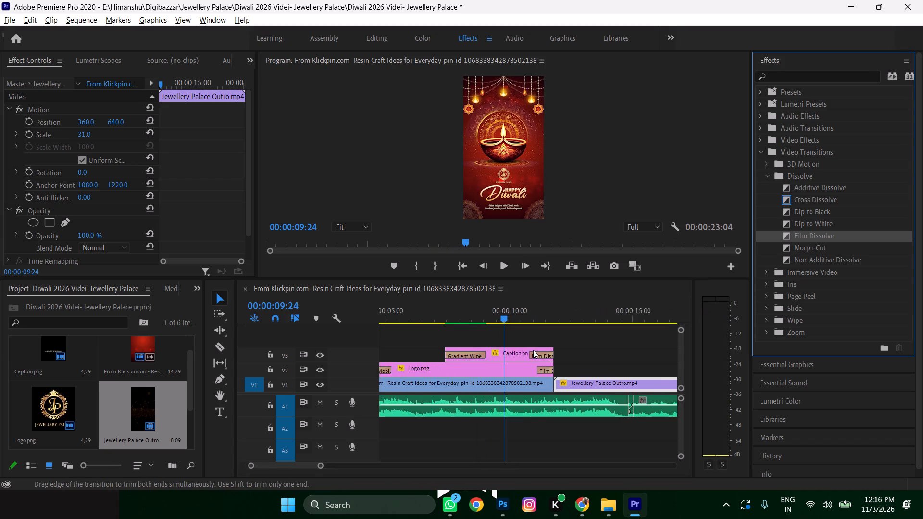
left_click(530, 355)
left_click_drag(529, 355, 538, 356)
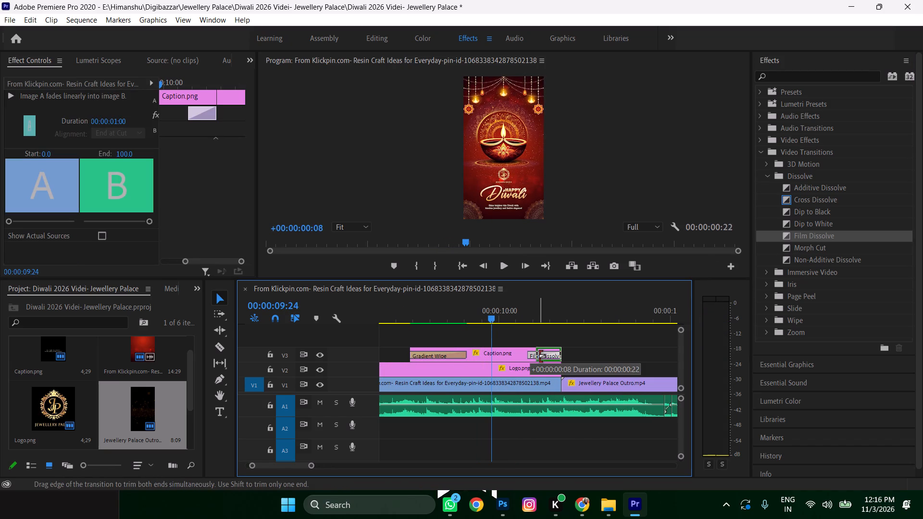
left_click_drag(538, 356, 539, 356)
left_click(537, 353)
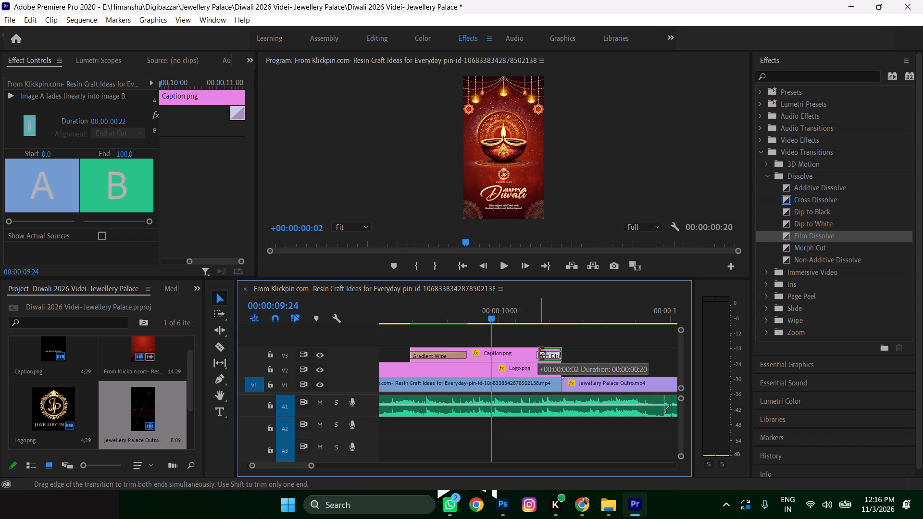
Play back across the caption's closing dissolve into the outro to check the new join.
key("space")
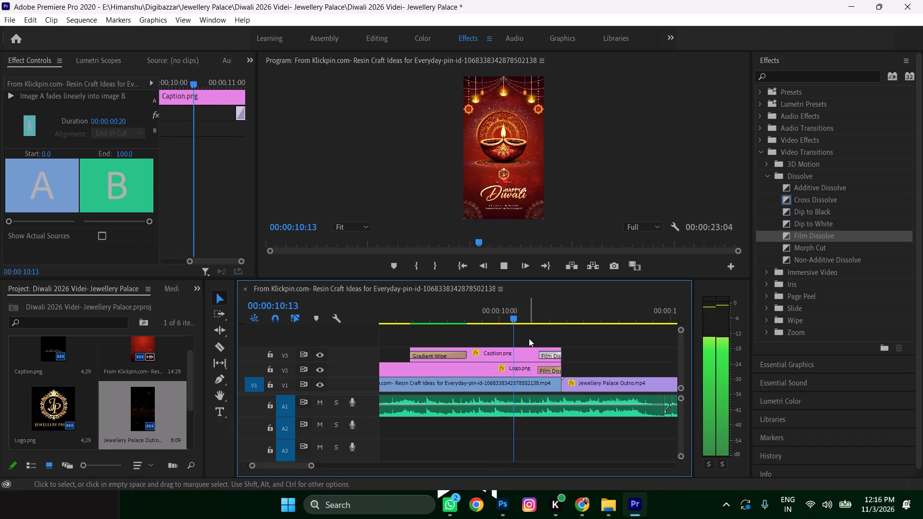
key("space")
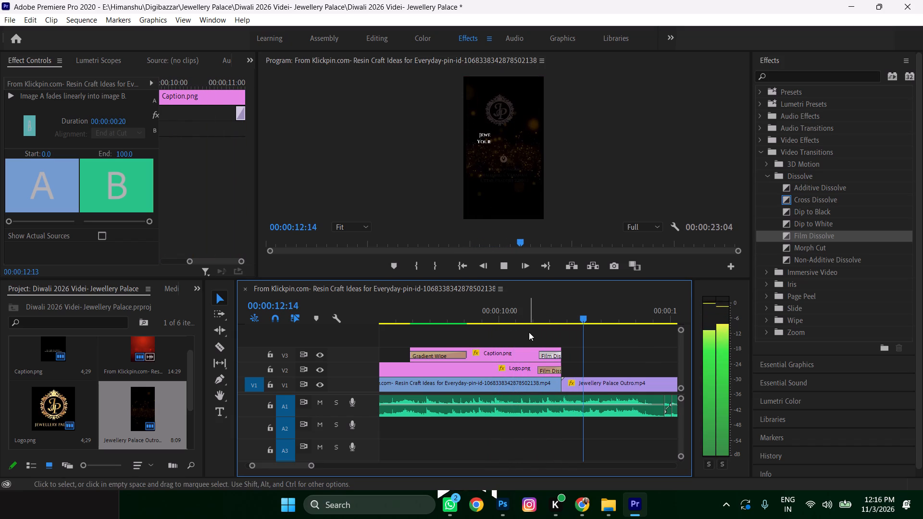
Cut the first frame off the Jewellery Palace Outro clip on V1, delete it, and close the gap against the Diwali clip.
left_click(618, 383)
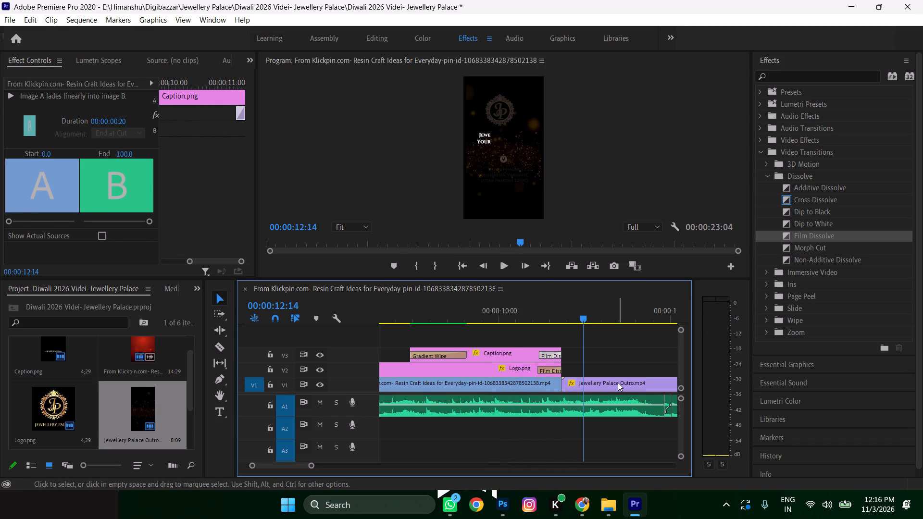
scroll(572, 384, "up", 20, "alt")
scroll(572, 384, "up", 1, "alt")
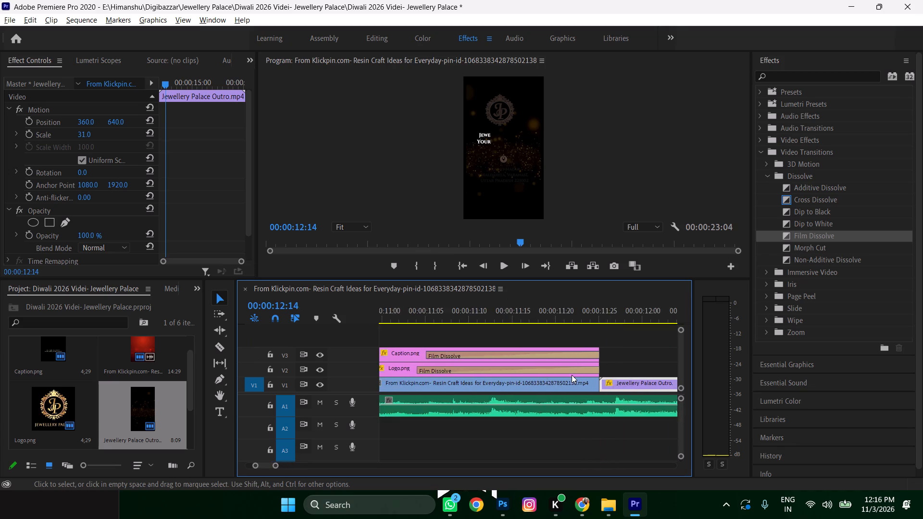
scroll(572, 375, "up", 9, "alt")
scroll(618, 380, "down", 6)
left_click(223, 343)
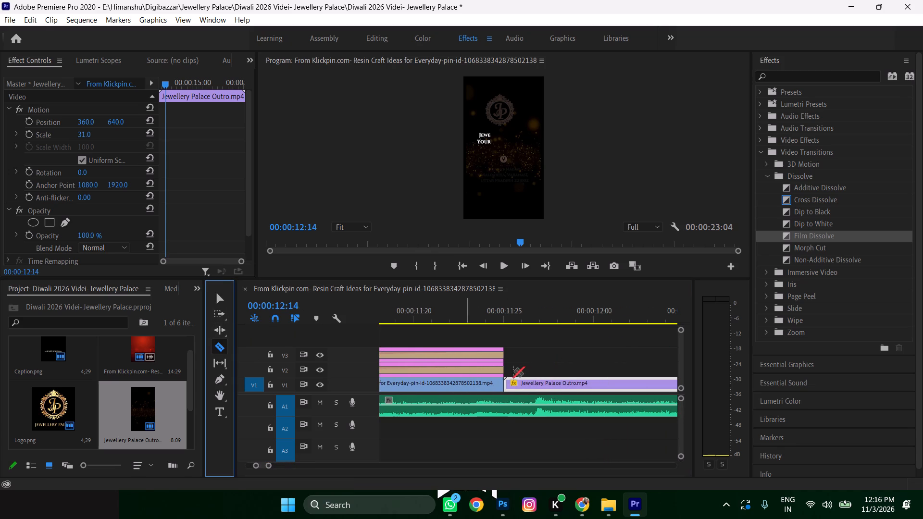
left_click(509, 385)
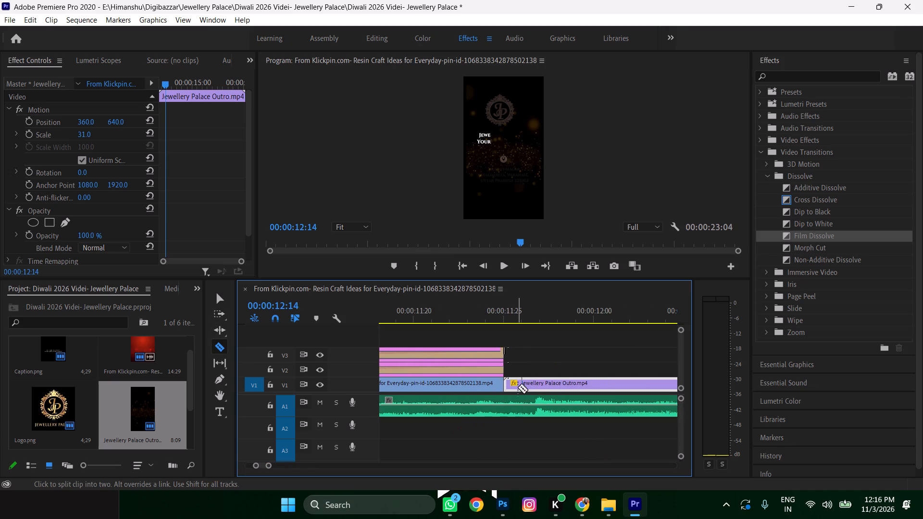
left_click(518, 387)
left_click(216, 297)
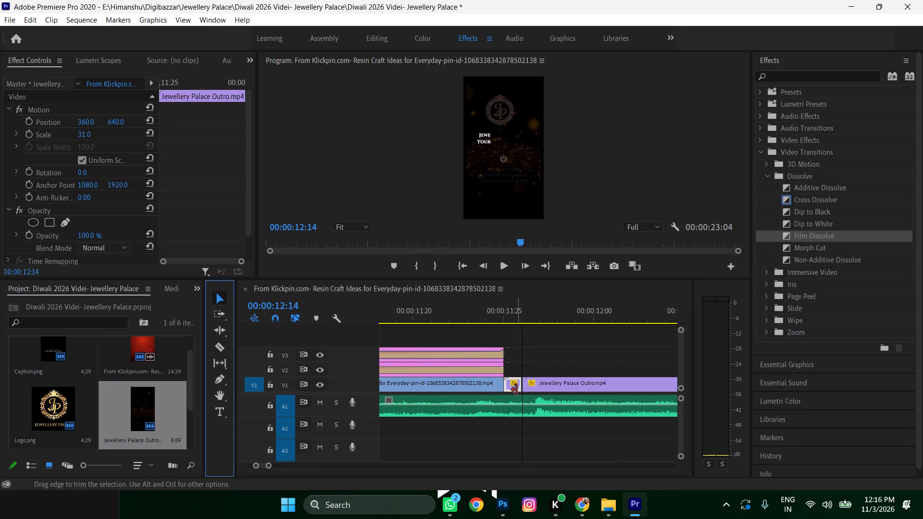
left_click(517, 383)
key("Delete")
left_click_drag(544, 388, 537, 388)
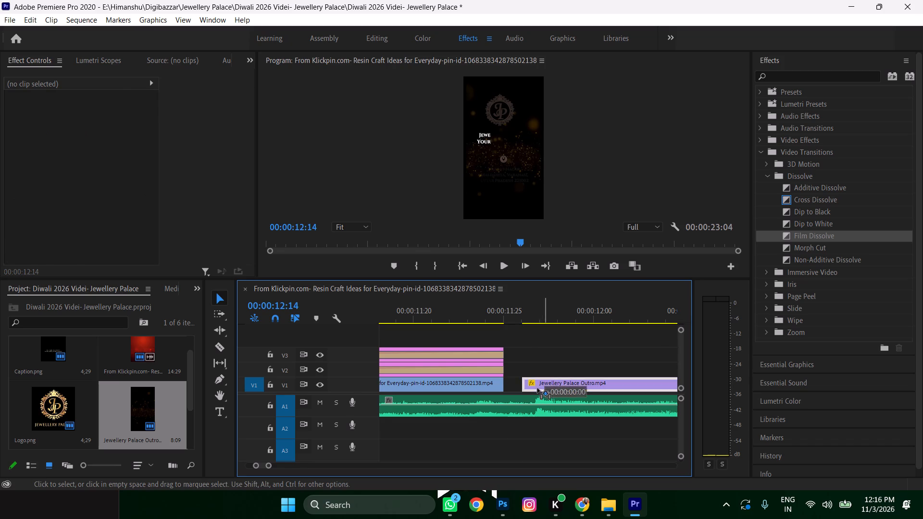
left_click_drag(537, 388, 532, 389)
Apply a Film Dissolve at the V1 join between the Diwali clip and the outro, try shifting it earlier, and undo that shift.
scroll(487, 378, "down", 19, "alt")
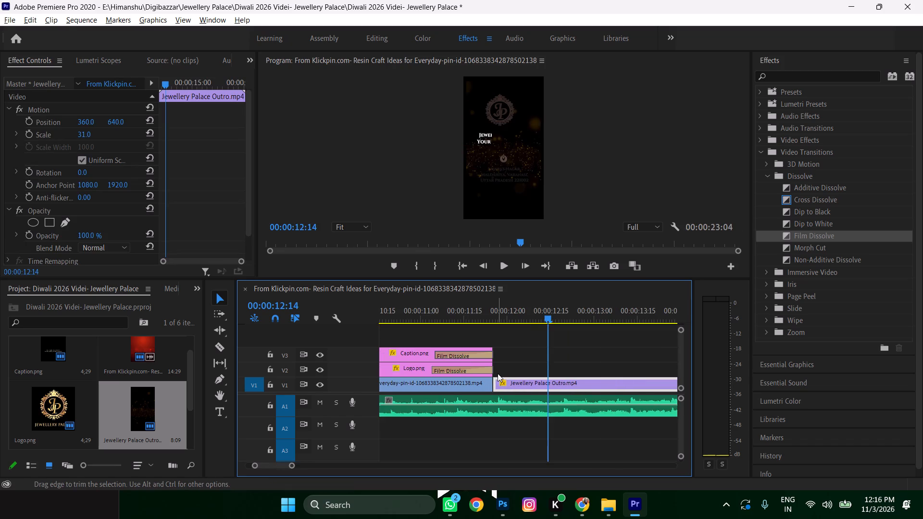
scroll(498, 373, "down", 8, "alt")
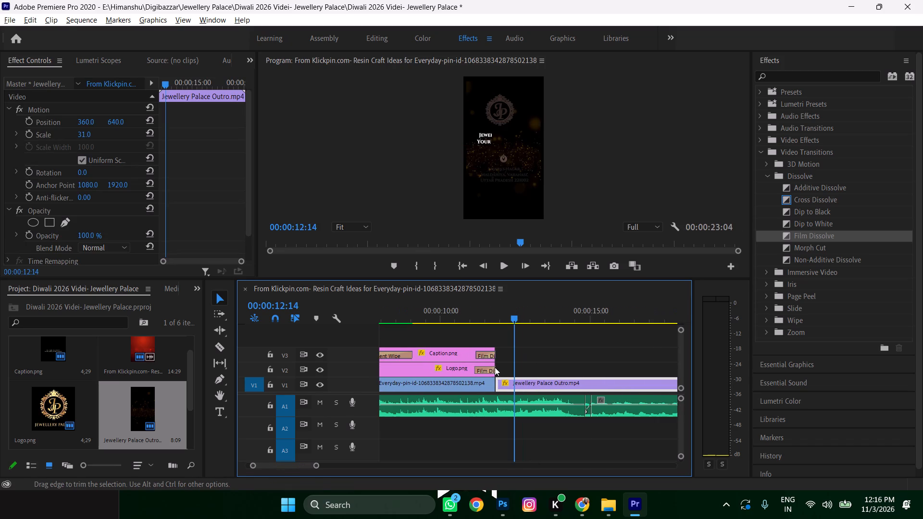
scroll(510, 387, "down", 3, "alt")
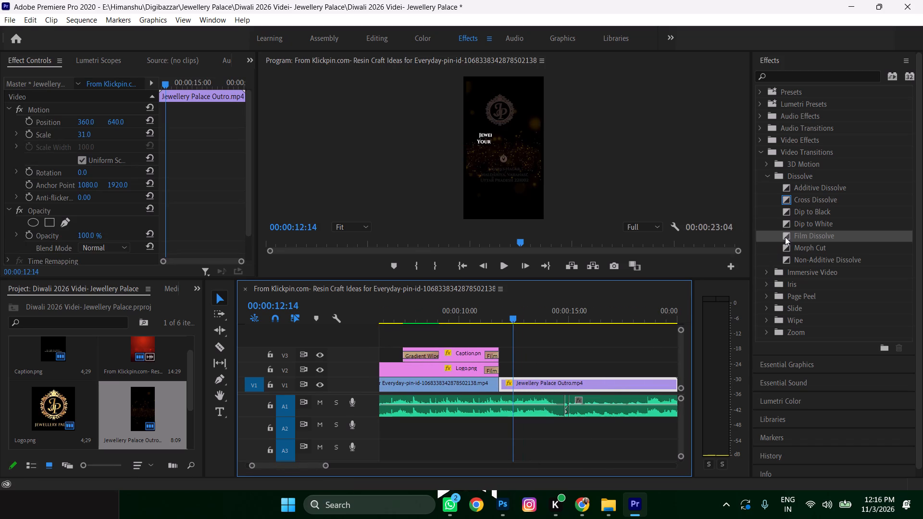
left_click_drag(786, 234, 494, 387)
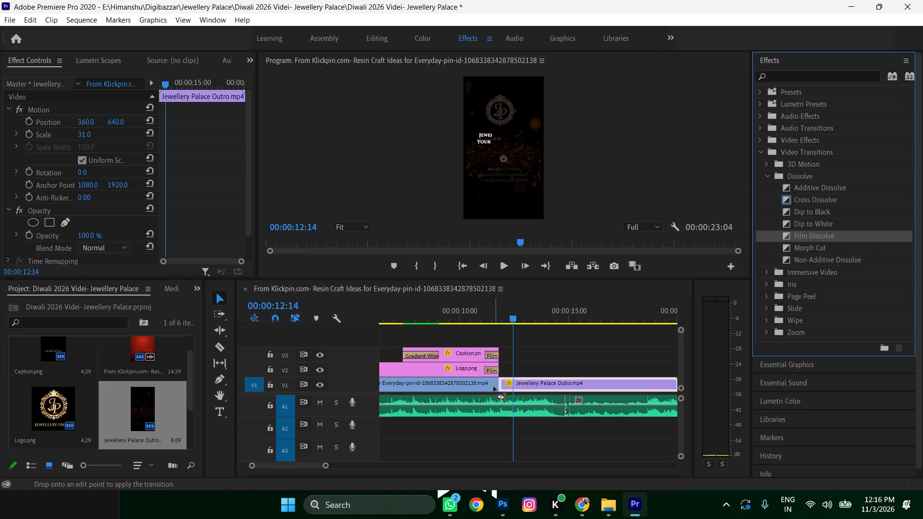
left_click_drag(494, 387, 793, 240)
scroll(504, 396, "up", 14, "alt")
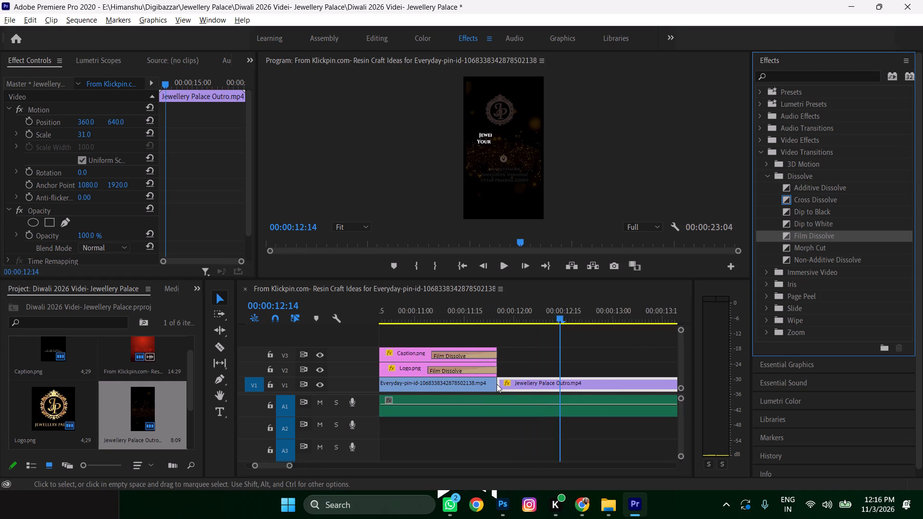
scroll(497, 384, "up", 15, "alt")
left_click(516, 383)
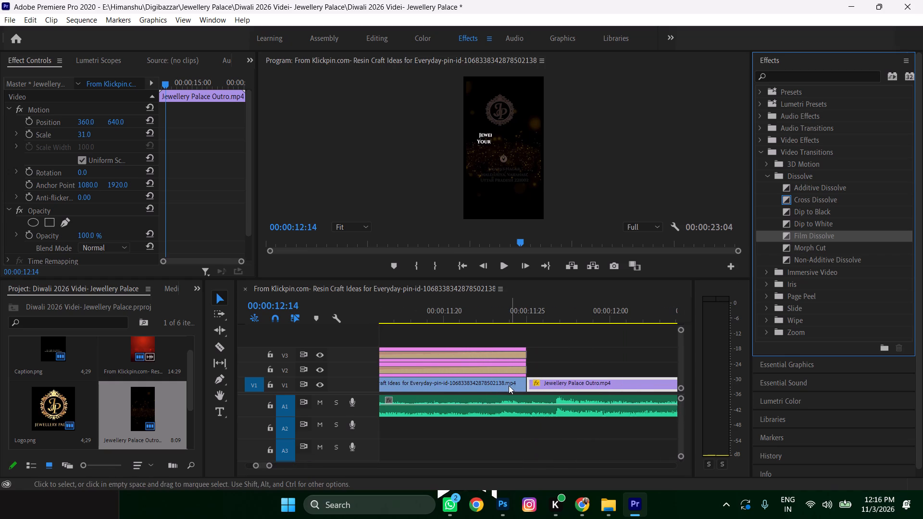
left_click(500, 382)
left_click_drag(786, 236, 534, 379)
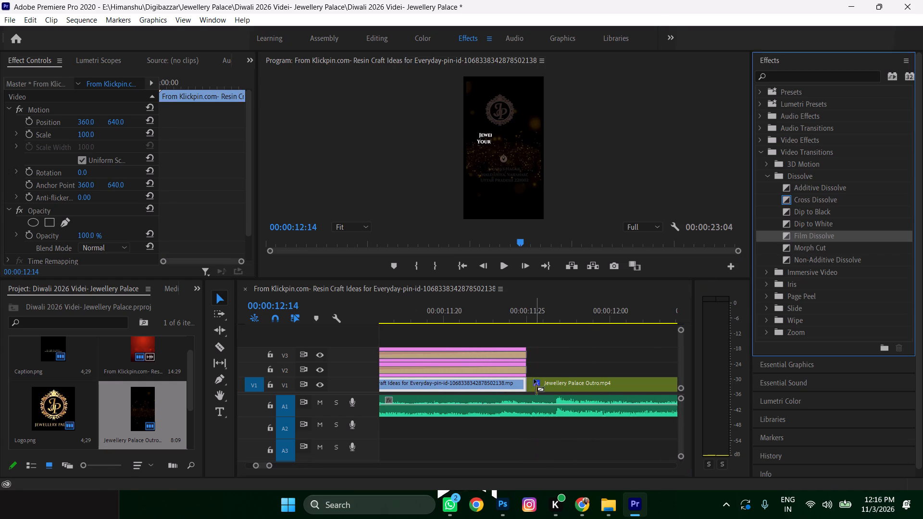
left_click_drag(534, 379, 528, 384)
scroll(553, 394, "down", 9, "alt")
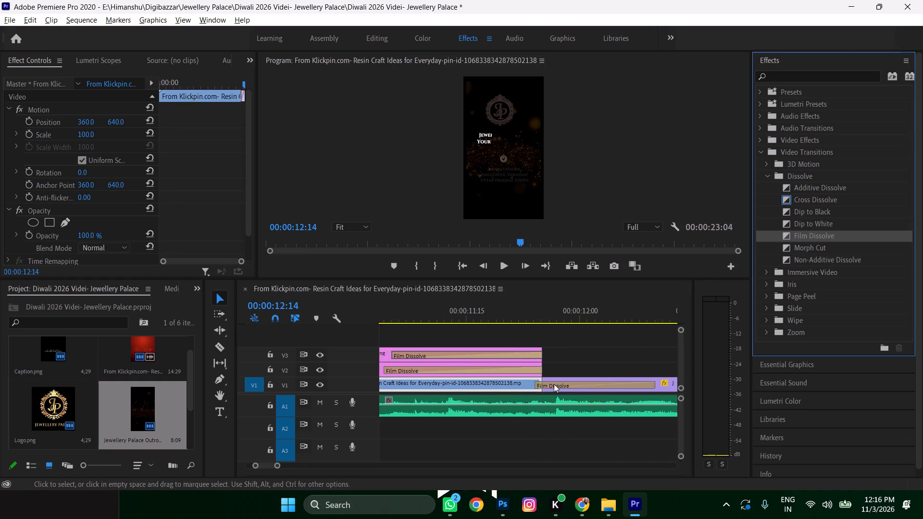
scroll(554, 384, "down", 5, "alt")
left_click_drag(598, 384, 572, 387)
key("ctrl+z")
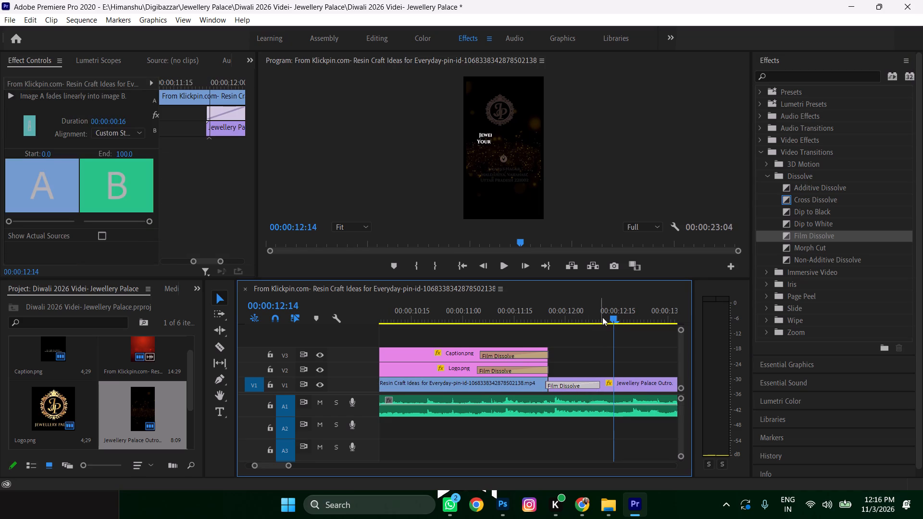
Play back across the V1 join to check the dissolve into the outro.
left_click_drag(612, 318, 485, 344)
key("space")
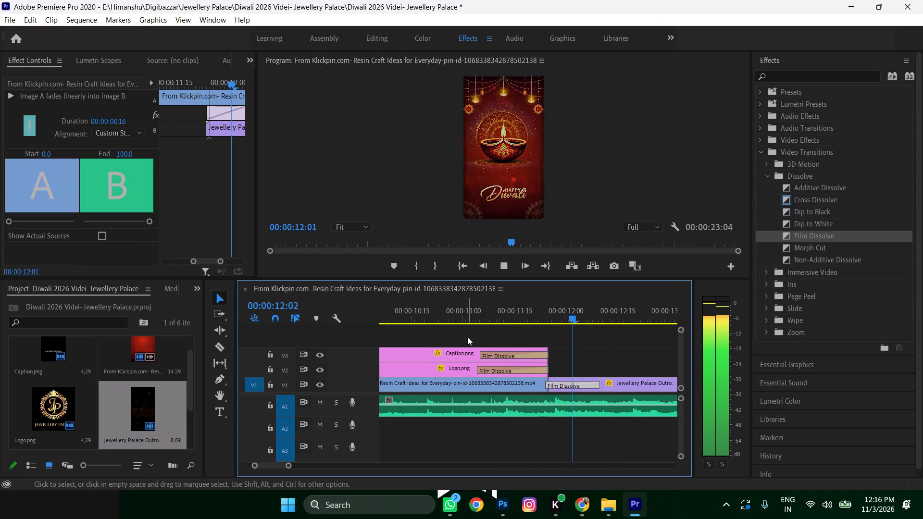
key("space")
Set the Jewellery Palace Outro clip's scale to 36.
scroll(517, 396, "up", 16)
scroll(566, 379, "down", 11)
left_click(530, 383)
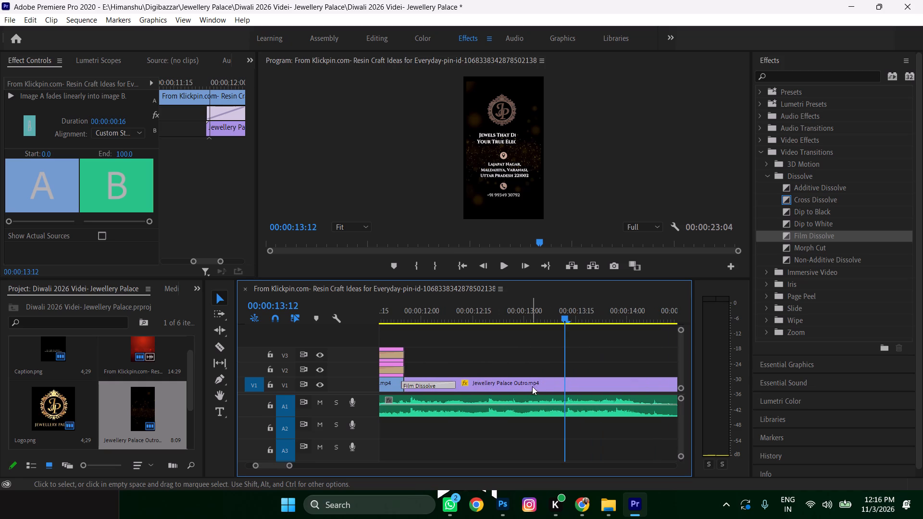
scroll(164, 211, "up", 4)
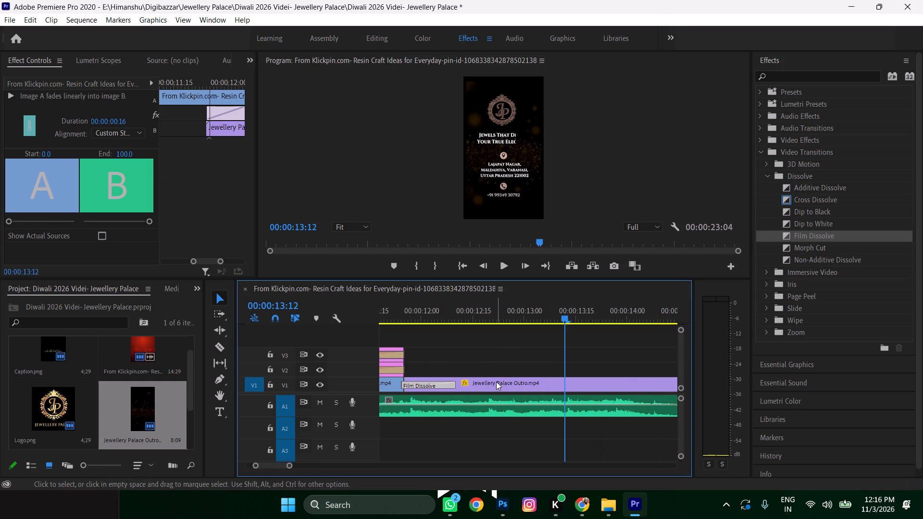
left_click(496, 382)
left_click(91, 136)
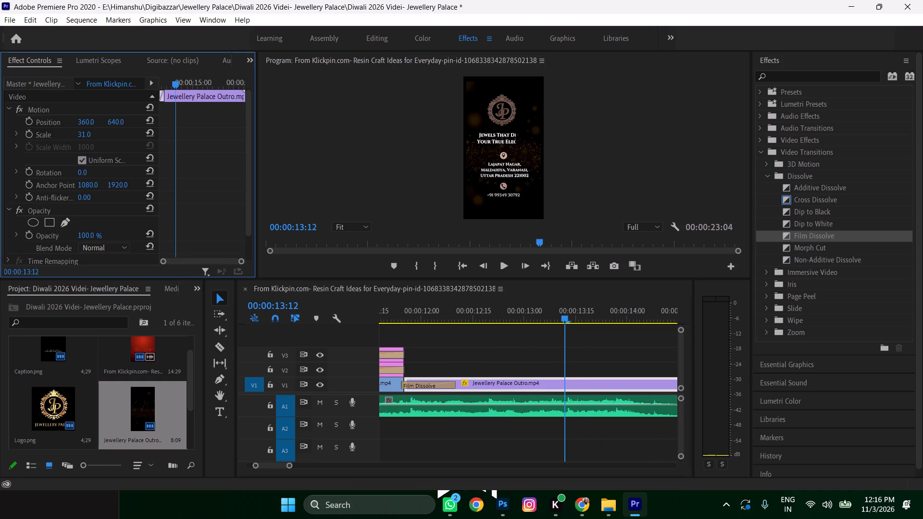
Play back from before the closing dissolves through the rescaled outro to check its framing and the audio change.
scroll(570, 334, "down", 6, "alt")
left_click_drag(568, 318, 405, 334)
key("space")
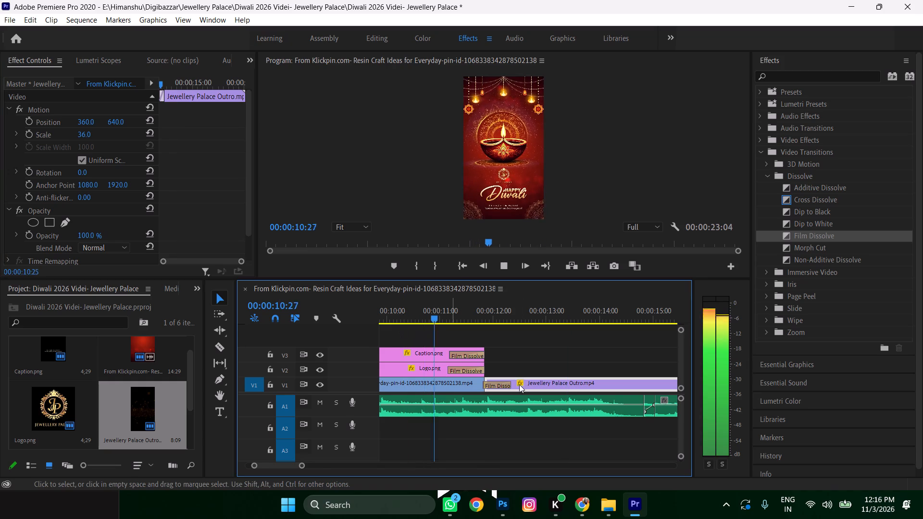
scroll(519, 384, "down", 10)
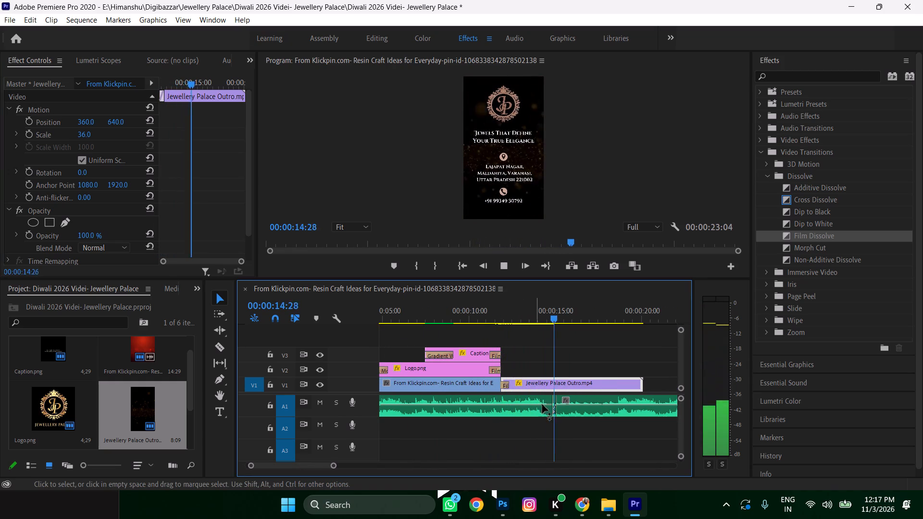
key("space")
left_click(547, 385)
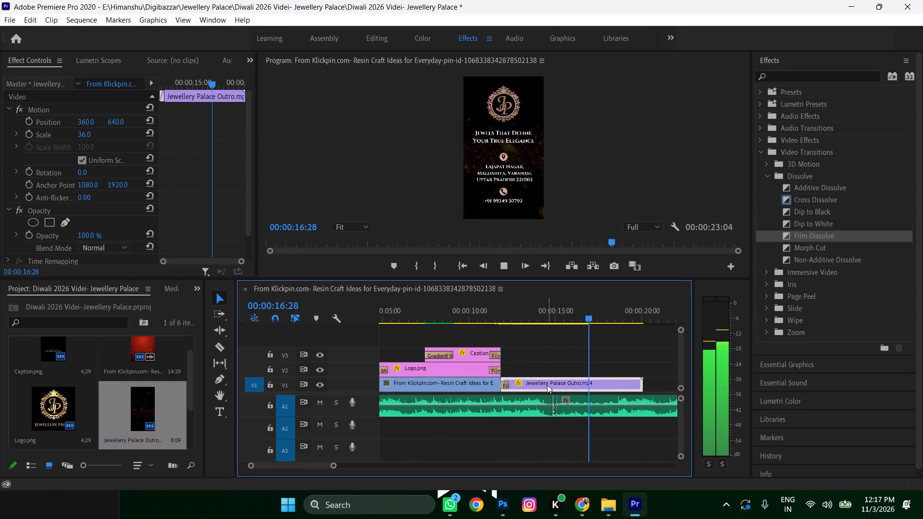
key("space")
Delete the second audio clip on A1 and the short leftover audio piece before it.
left_click(571, 407)
key("Delete")
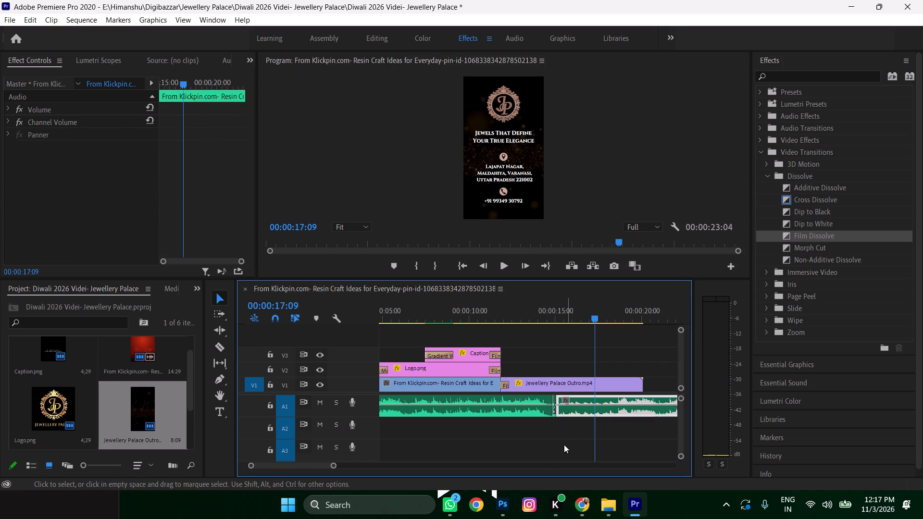
left_click(554, 411)
key("Delete")
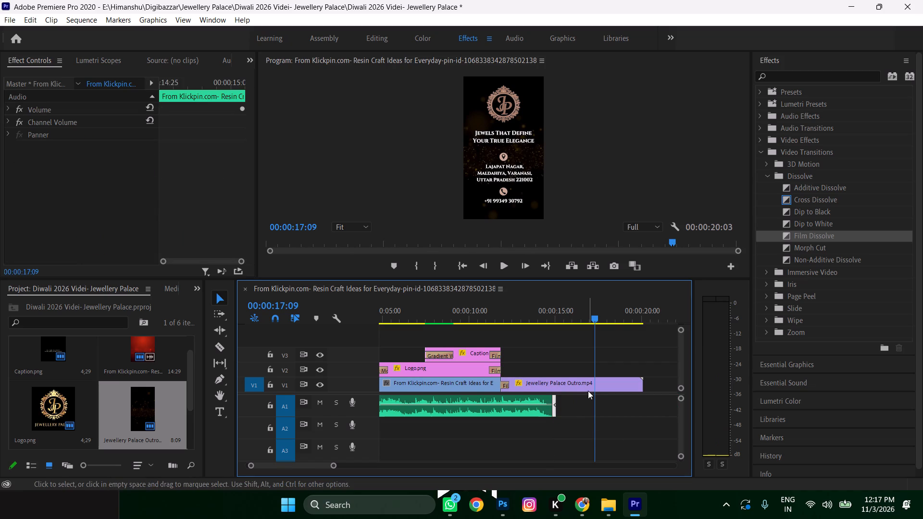
key("Delete")
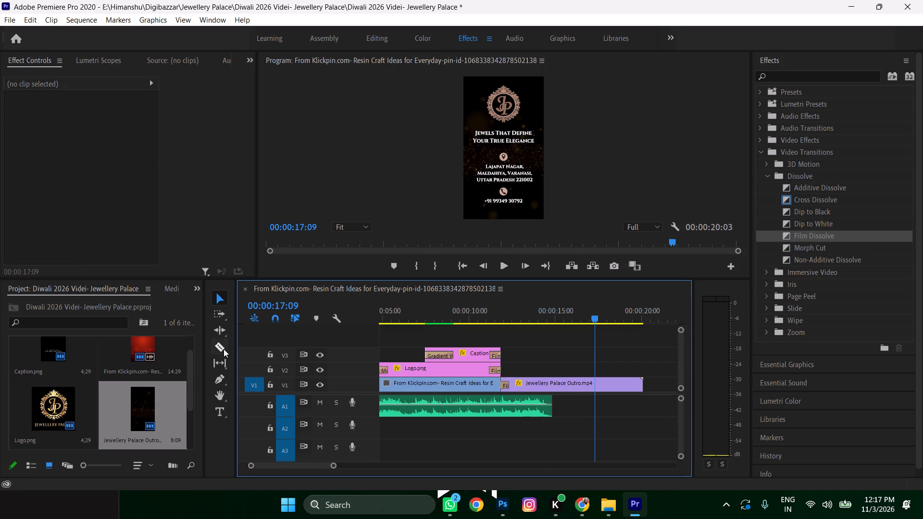
Split the outro on V1 at the end of the remaining audio, about 00:00:14:25, and delete the part after it.
left_click(222, 348)
left_click(553, 382)
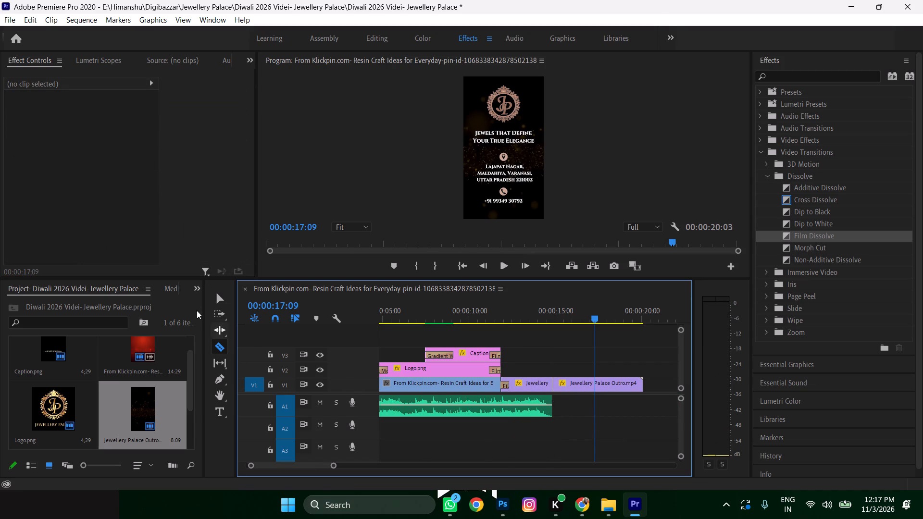
left_click(221, 298)
left_click_drag(611, 361, 580, 404)
key("Delete")
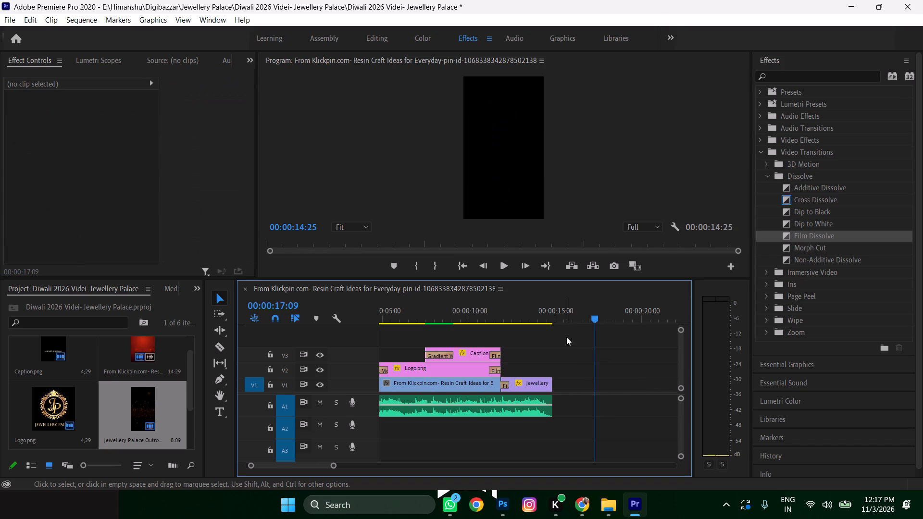
Play back from before the caption's closing dissolve to the end of the shortened sequence.
left_click_drag(595, 319, 487, 343)
key("space")
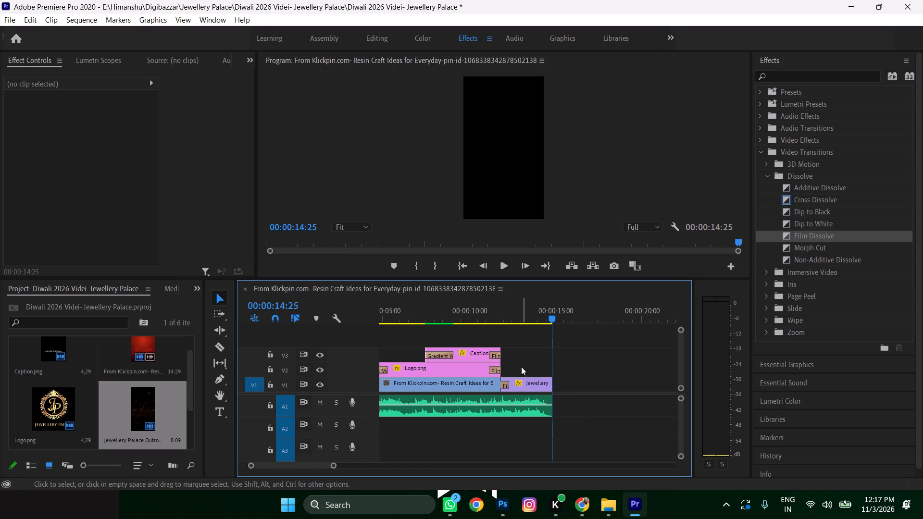
Trim the ends of the Caption.png, Logo.png and Diwali clips together back to about 00:00:11:14.
scroll(511, 376, "up", 7, "alt")
left_click_drag(516, 337, 483, 382)
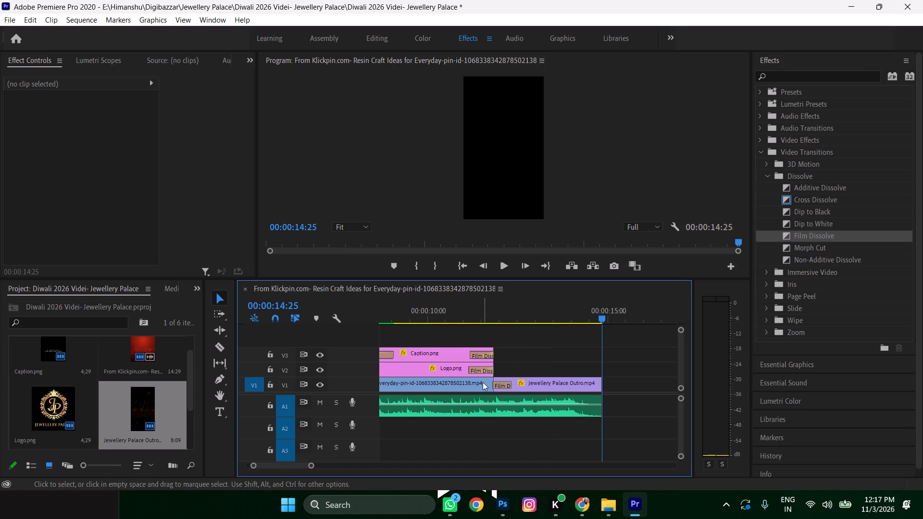
left_click_drag(483, 382, 484, 378)
left_click_drag(520, 336, 481, 383)
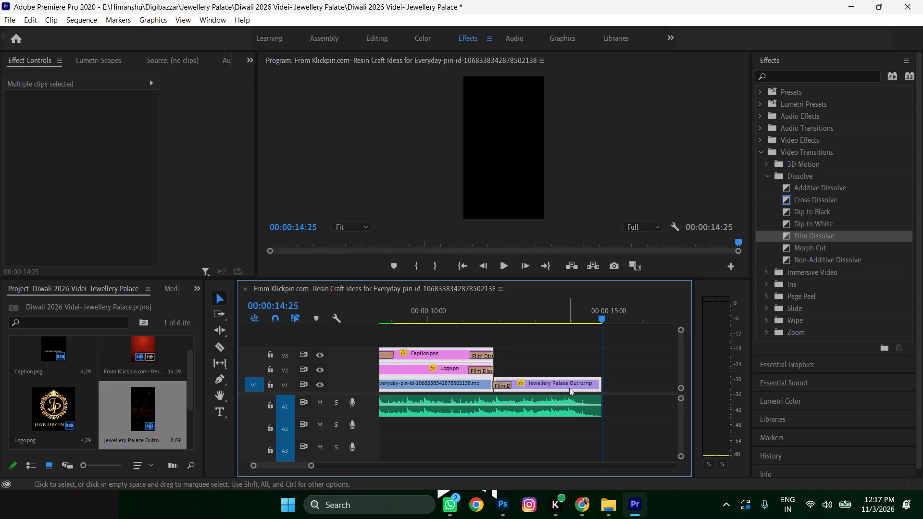
left_click(546, 349)
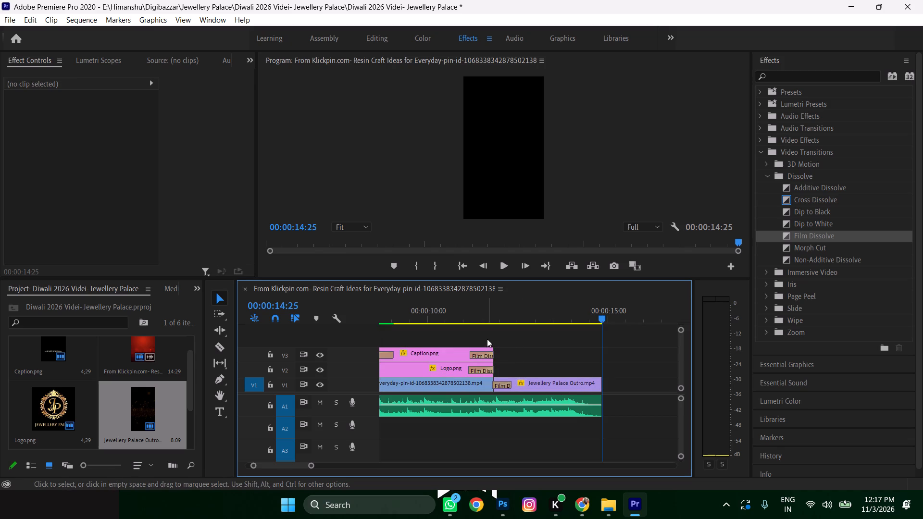
left_click_drag(487, 338, 474, 383)
left_click_drag(493, 368, 487, 368)
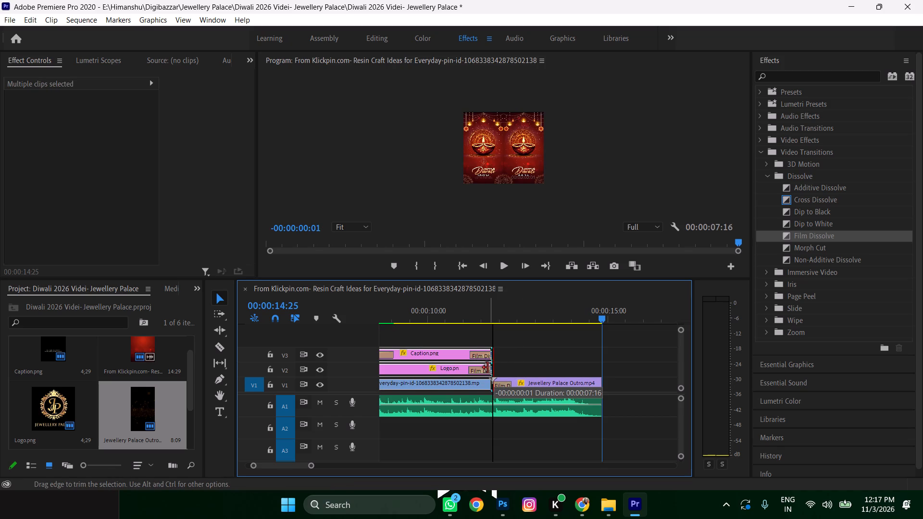
left_click_drag(487, 368, 481, 369)
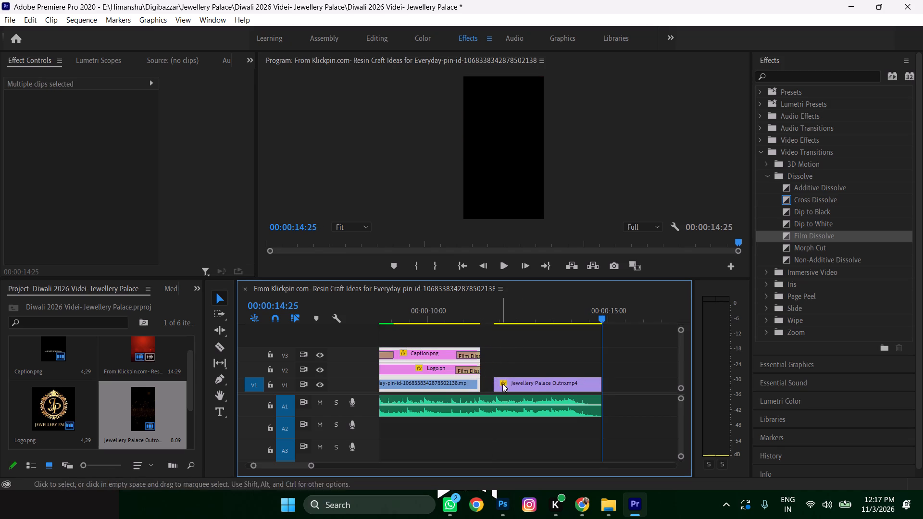
Move the outro flush against the trimmed Diwali clip and extend its end to match the audio's end at 00:00:14:25.
left_click_drag(532, 385, 517, 385)
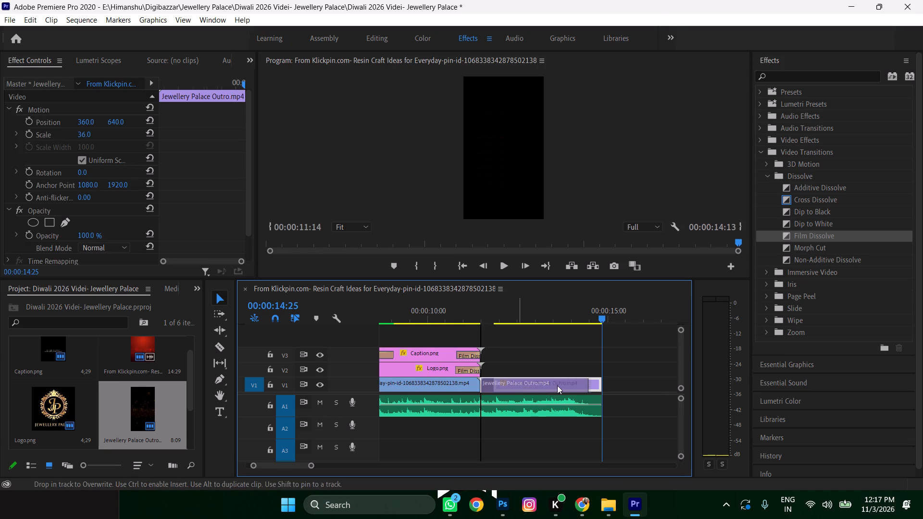
left_click_drag(588, 383, 601, 383)
scroll(569, 382, "down", 4, "alt")
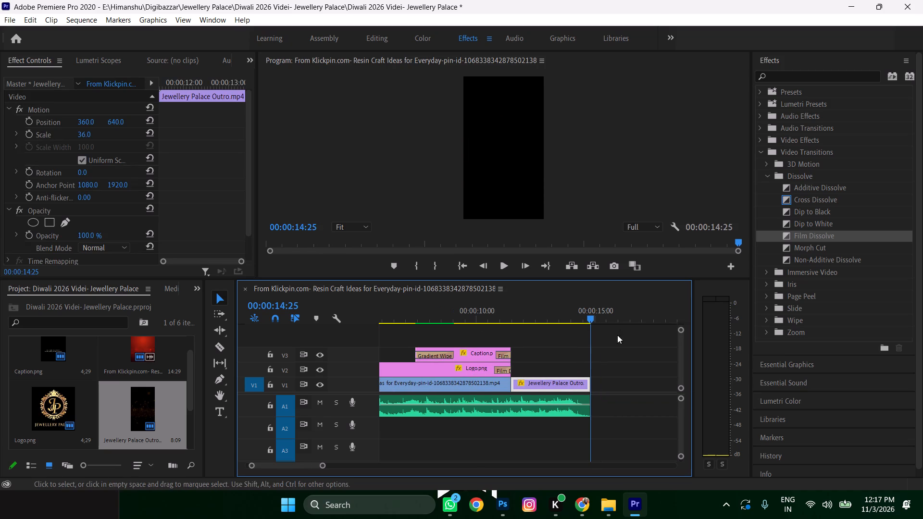
Check the cut into the outro on V1, then apply a Film Dissolve at the start of the outro clip.
left_click_drag(591, 318, 466, 339)
key("space")
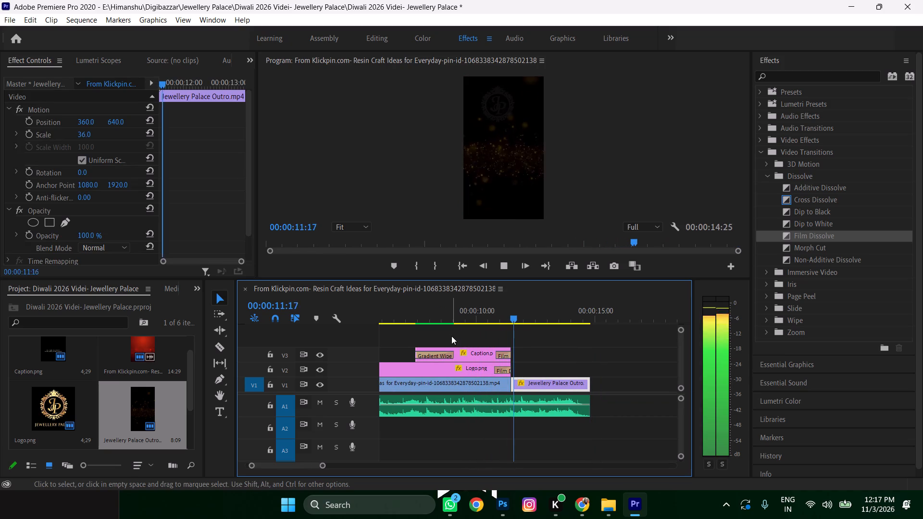
key("space")
left_click_drag(786, 235, 553, 372)
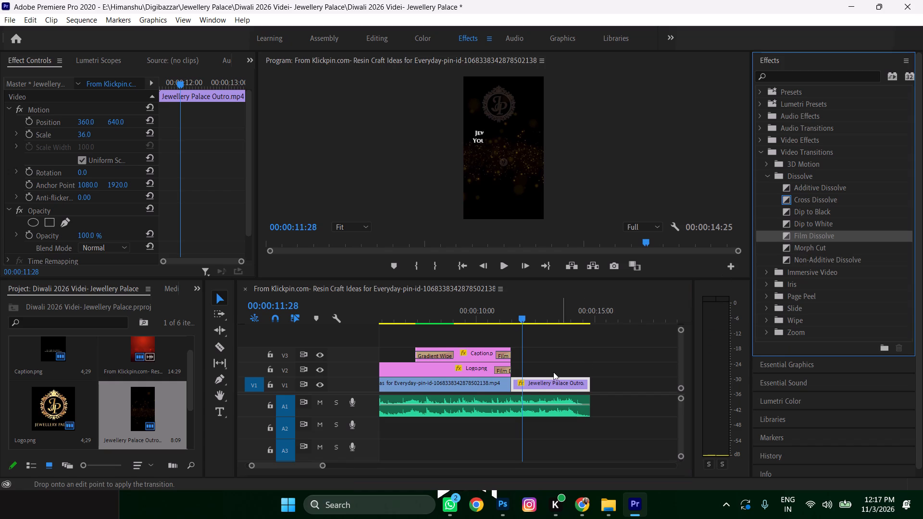
left_click_drag(553, 372, 509, 385)
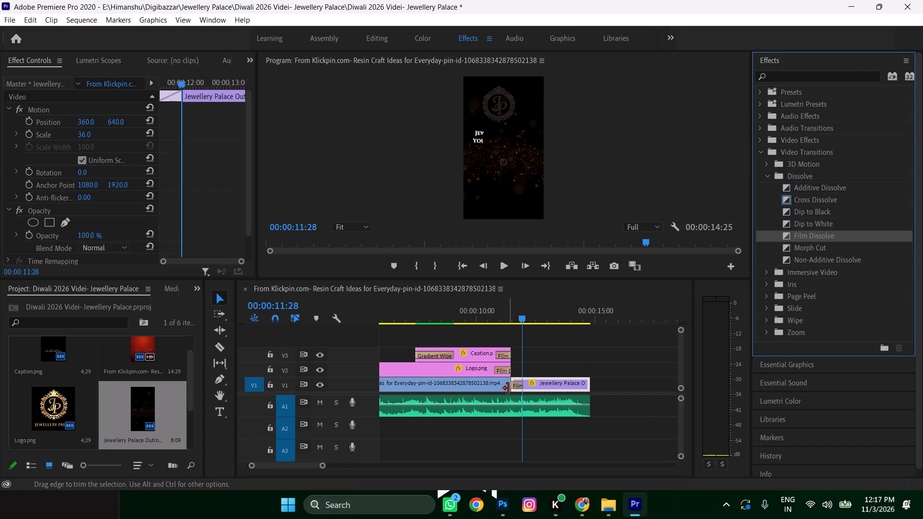
Play back from before the Diwali-to-outro dissolve to the end of the sequence.
scroll(510, 388, "up", 20, "alt")
scroll(512, 382, "down", 6, "alt")
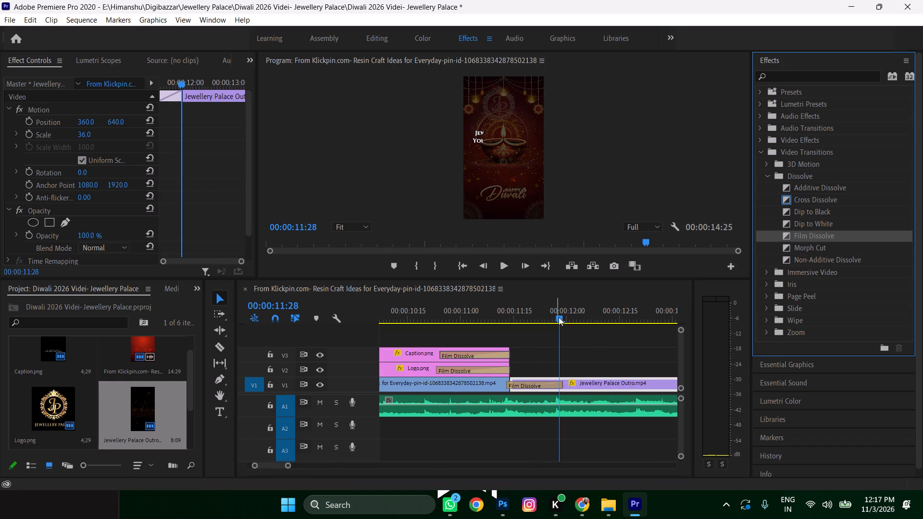
left_click_drag(559, 317, 460, 346)
scroll(457, 346, "down", 4, "alt")
key("space")
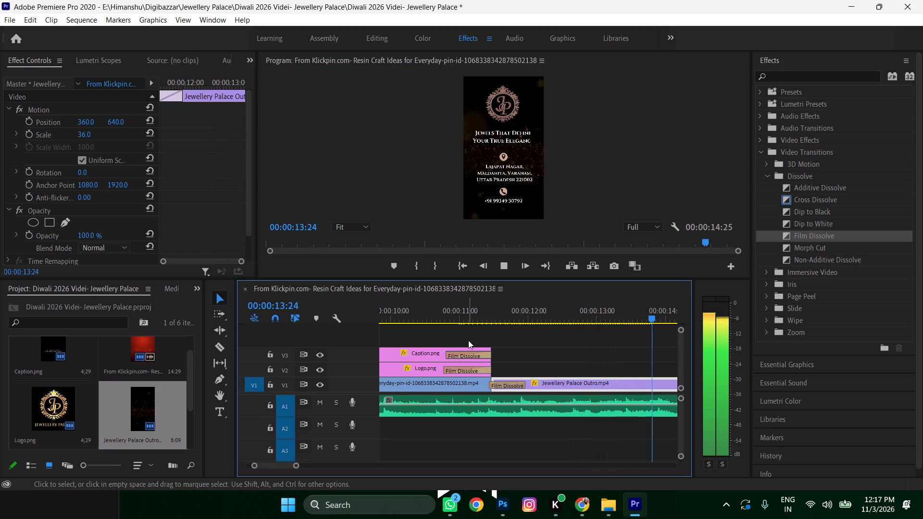
scroll(466, 366, "down", 6, "alt")
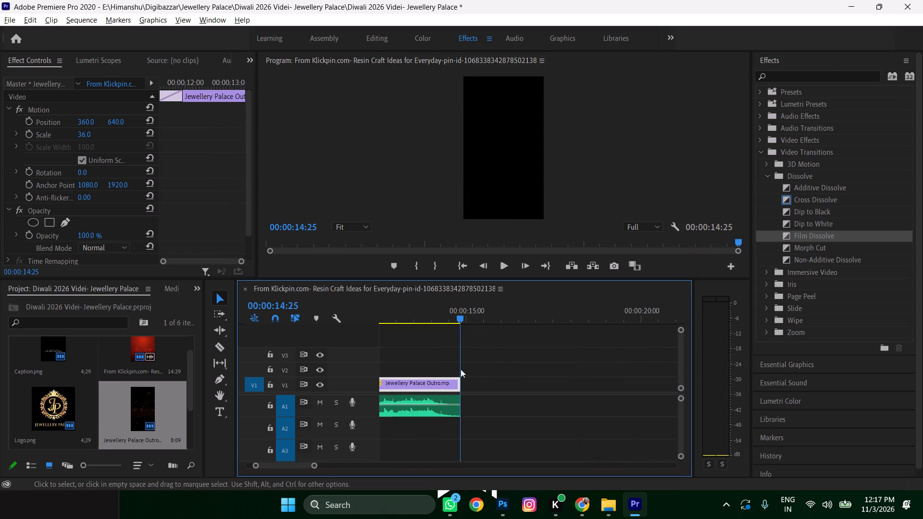
left_click(499, 187)
scroll(439, 390, "up", 10)
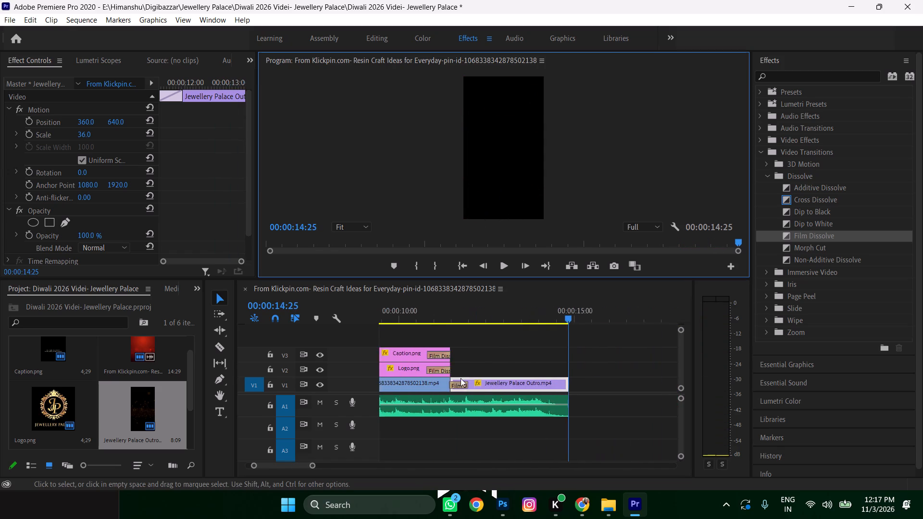
scroll(461, 378, "up", 8)
scroll(499, 372, "down", 8, "alt")
Switch to File Explorer and open the drive-download-20260326T051139Z-3-001 photo folder inside Jewellery Palace.
left_click(605, 504)
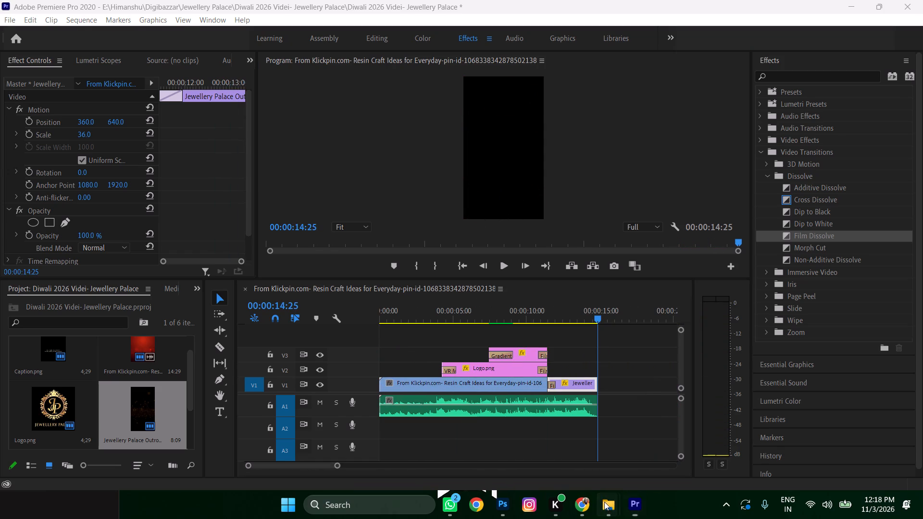
left_click(504, 443)
left_click(428, 335)
left_click_drag(497, 236, 417, 229)
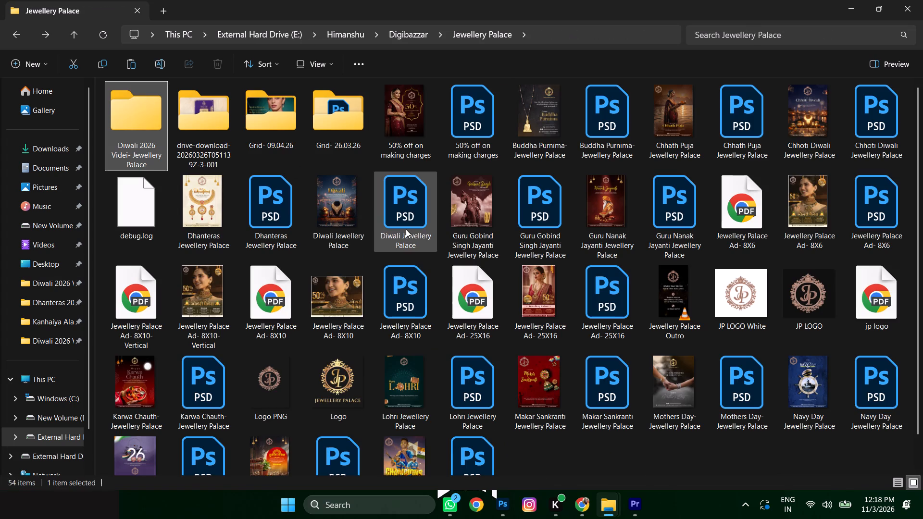
double_click(217, 119)
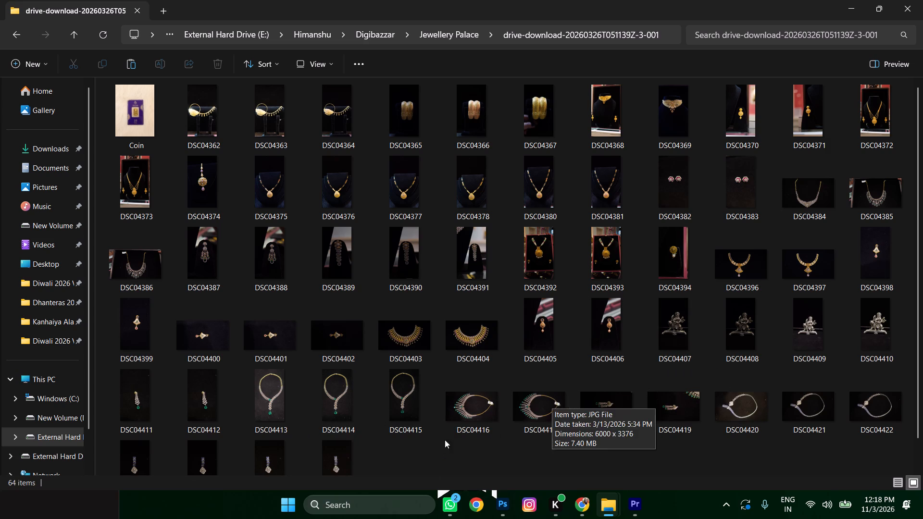
Examine the jewellery photos DSC04416, DSC04367, DSC04399 and DSC04370 one at a time, closing each preview.
double_click(474, 410)
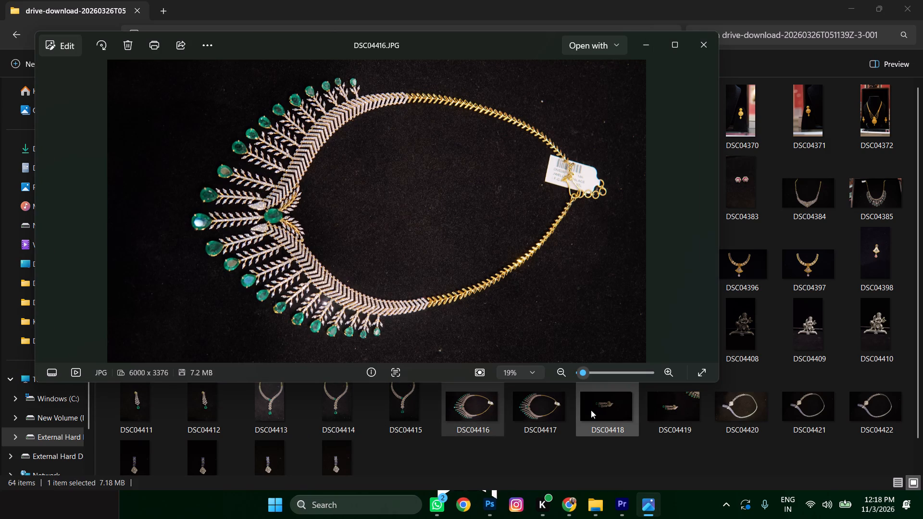
left_click(710, 47)
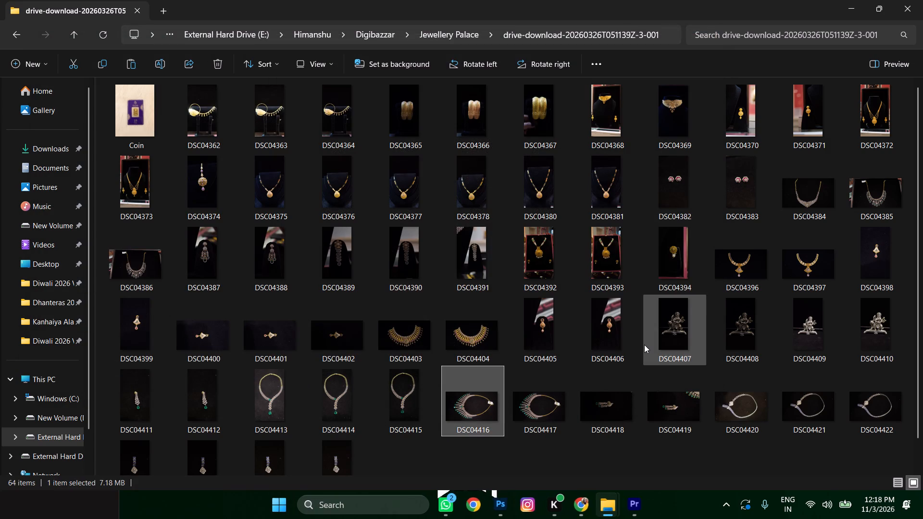
double_click(516, 104)
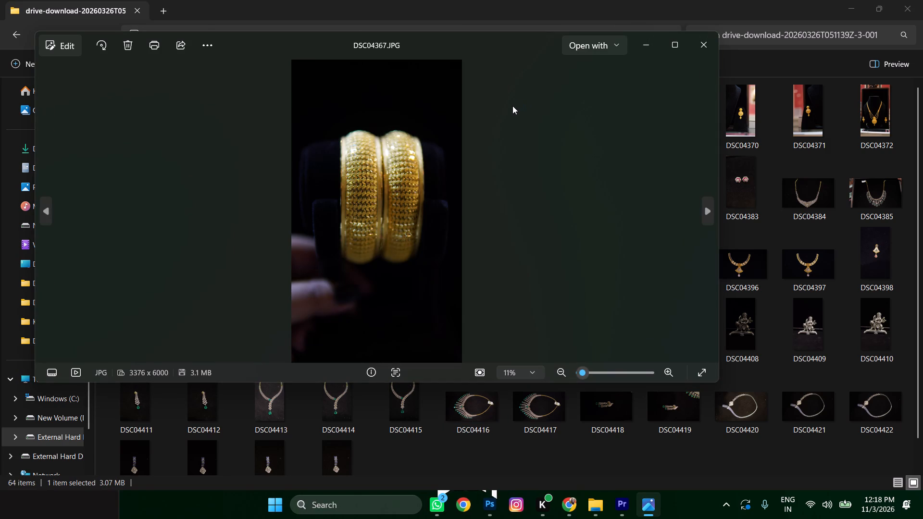
left_click(697, 45)
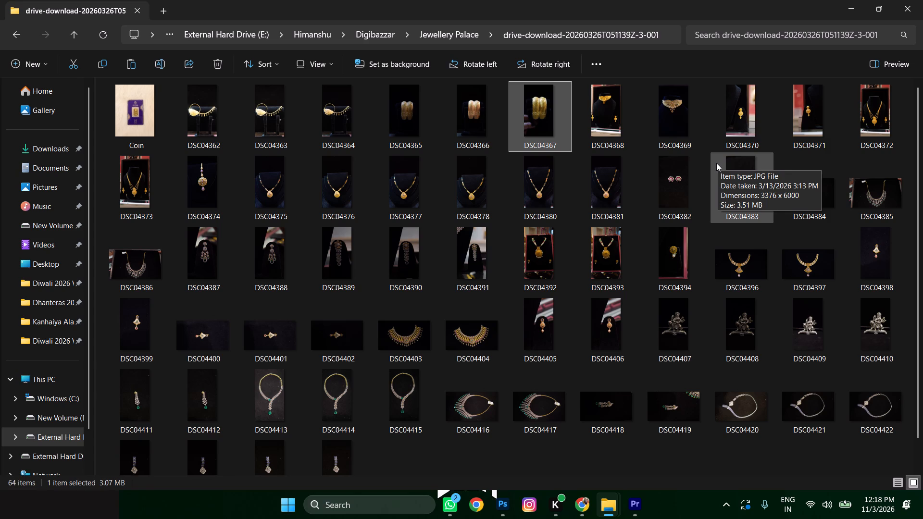
double_click(148, 328)
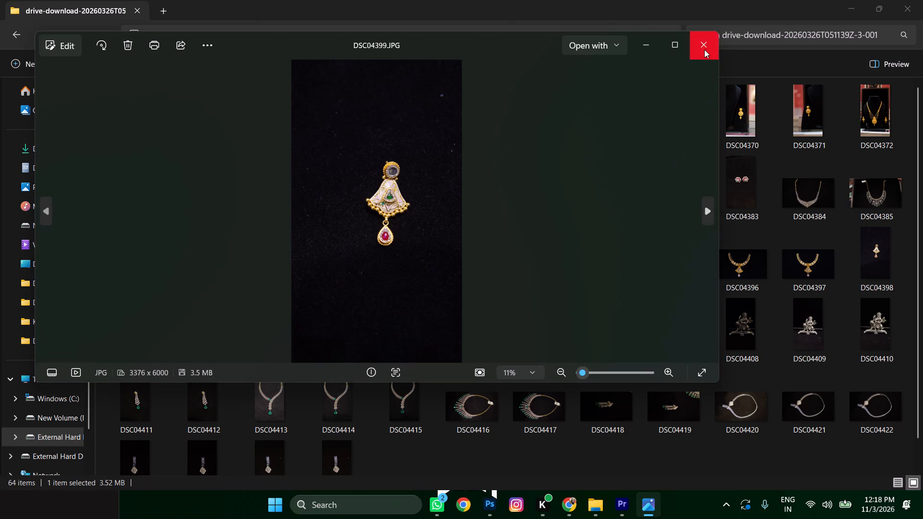
left_click(704, 42)
double_click(722, 112)
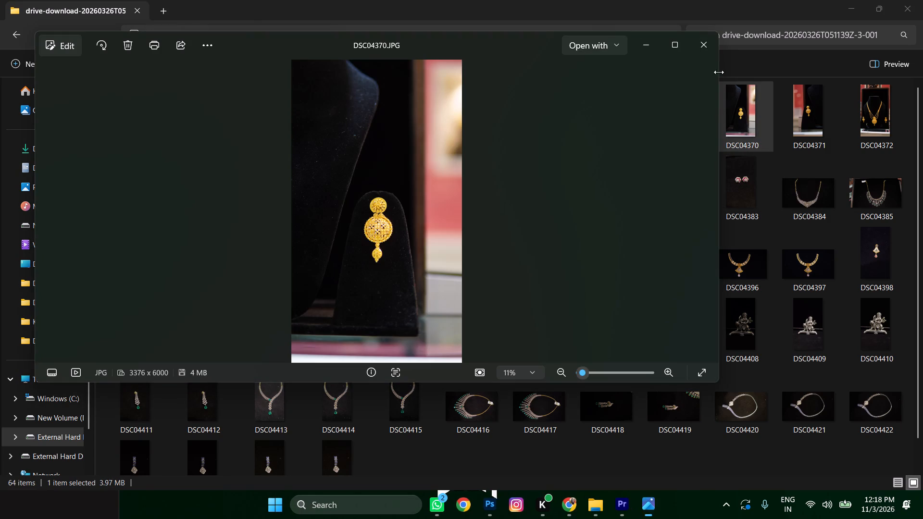
left_click(683, 59)
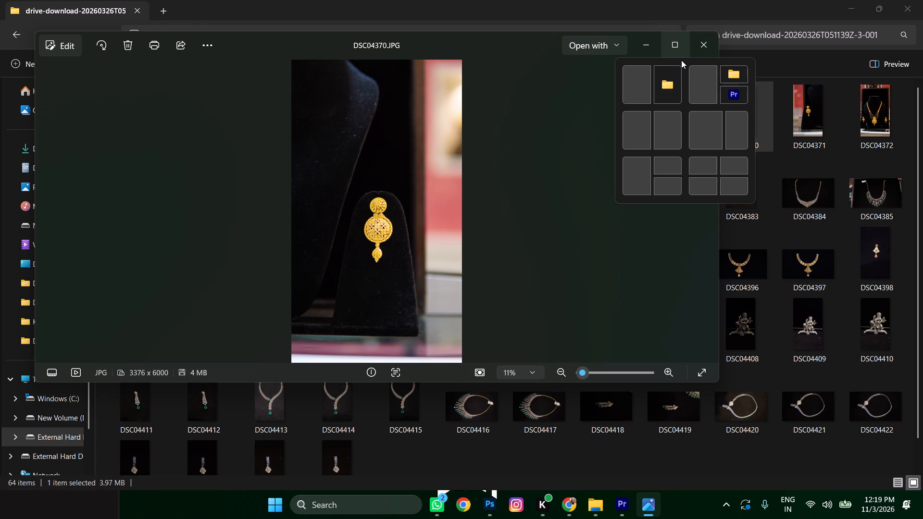
left_click(705, 46)
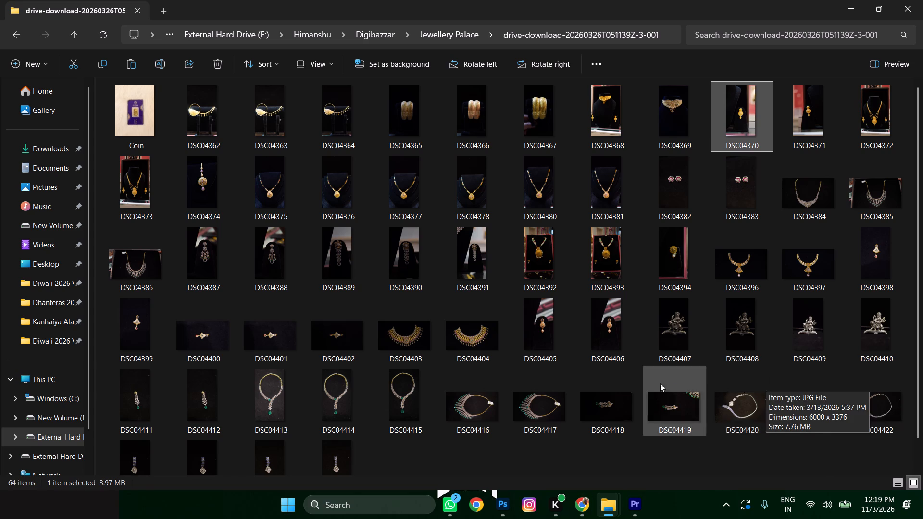
Examine the jewellery photos DSC04386, DSC04369 and DSC04370, viewing the DSC04369 choker up close.
double_click(148, 270)
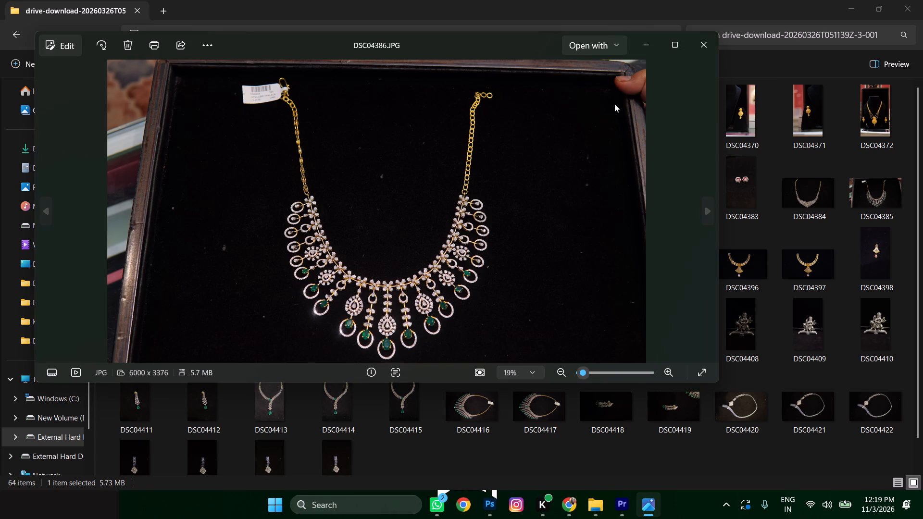
left_click(702, 41)
scroll(727, 179, "up", 4)
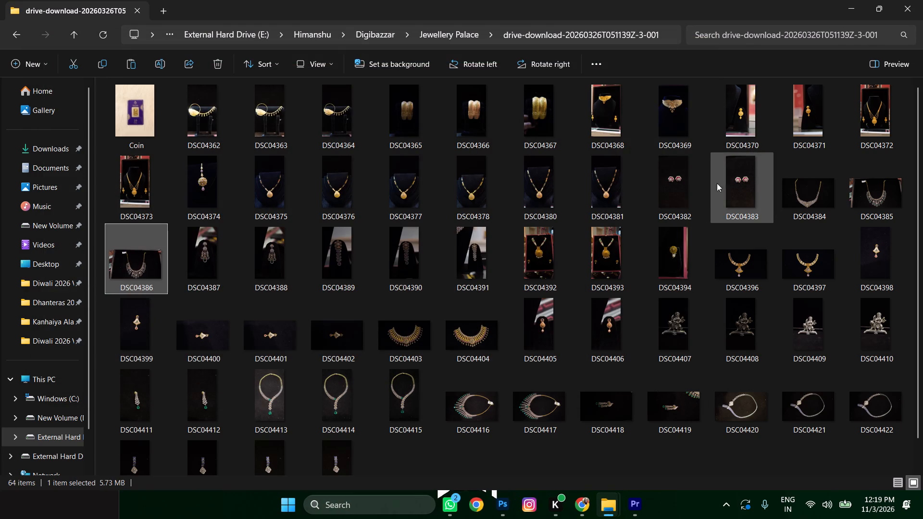
double_click(674, 108)
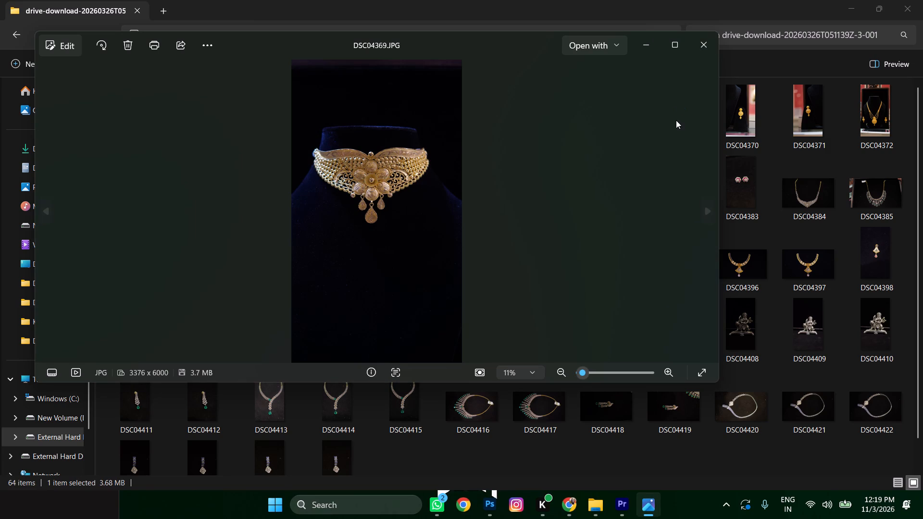
scroll(358, 185, "up", 11)
left_click_drag(395, 156, 399, 198)
scroll(400, 194, "down", 16)
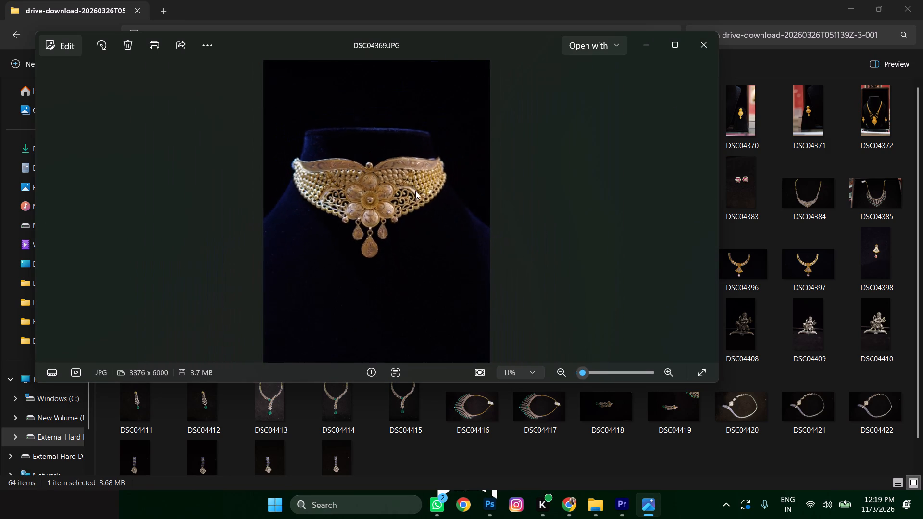
left_click(706, 47)
scroll(719, 201, "up", 3)
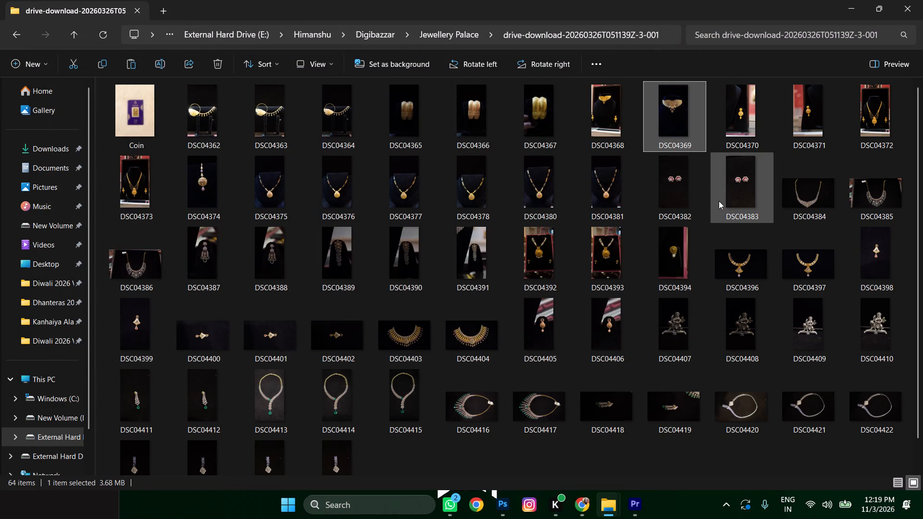
scroll(719, 201, "up", 3)
double_click(743, 101)
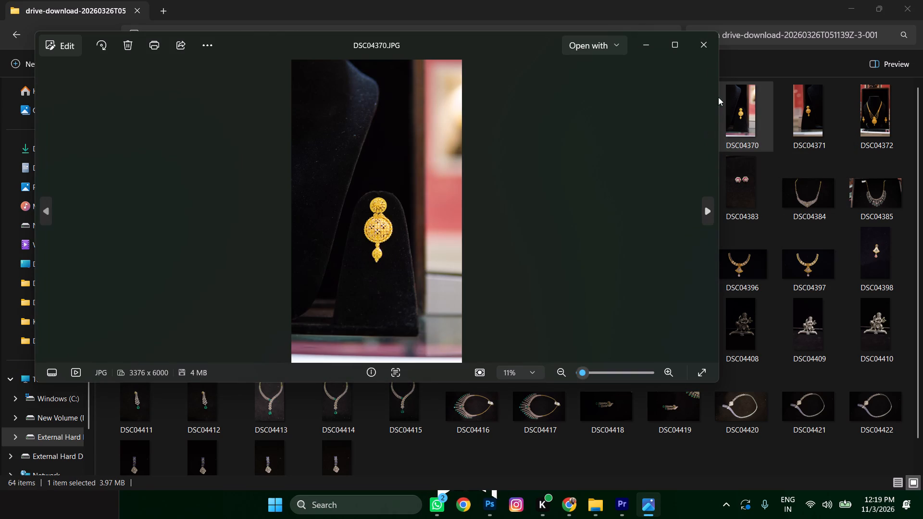
left_click(708, 43)
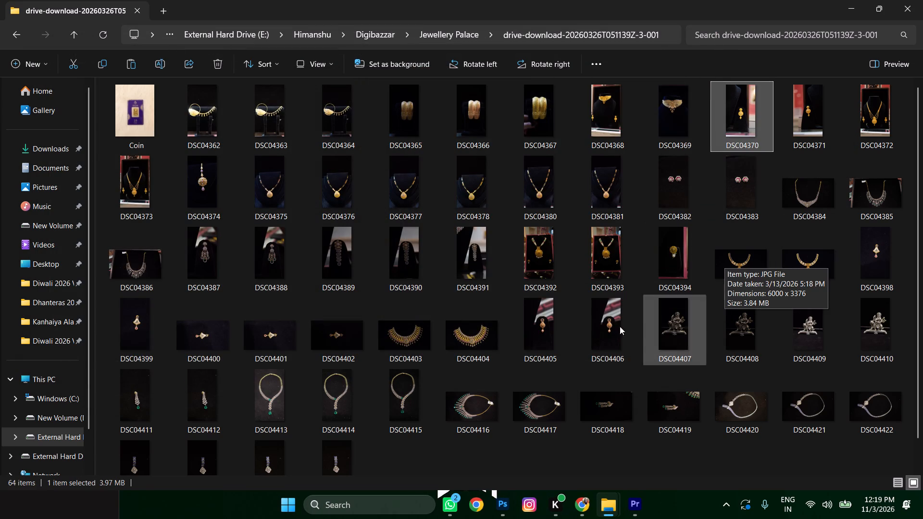
Examine the necklace photos DSC04403, DSC04404, DSC04372 and DSC04385, returning to DSC04404 and browsing on from it.
double_click(405, 332)
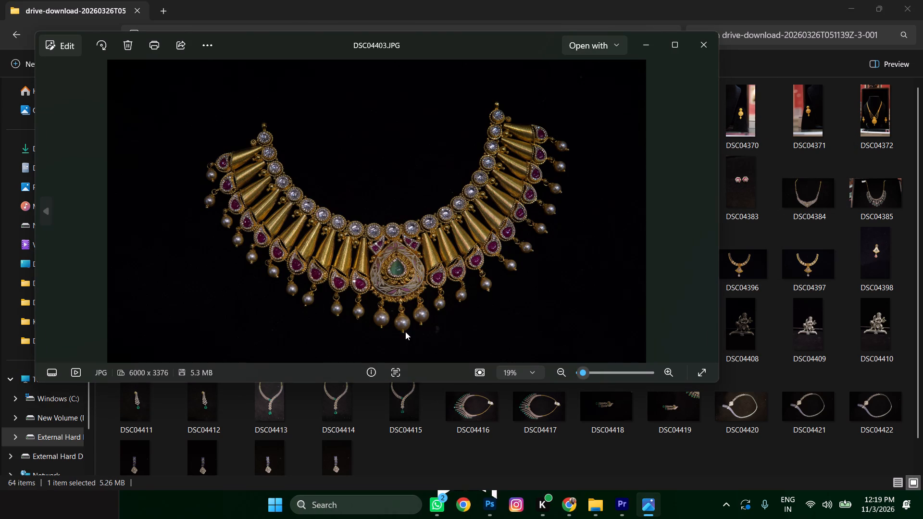
left_click(709, 49)
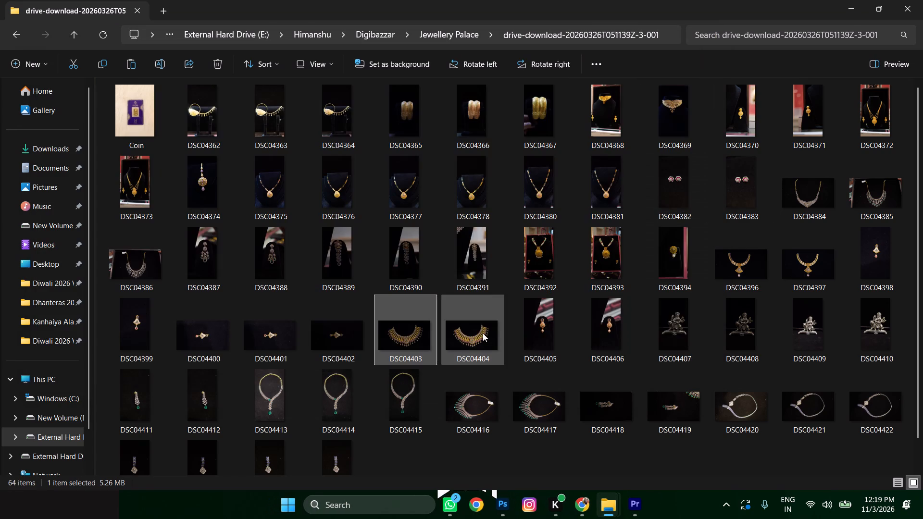
double_click(483, 333)
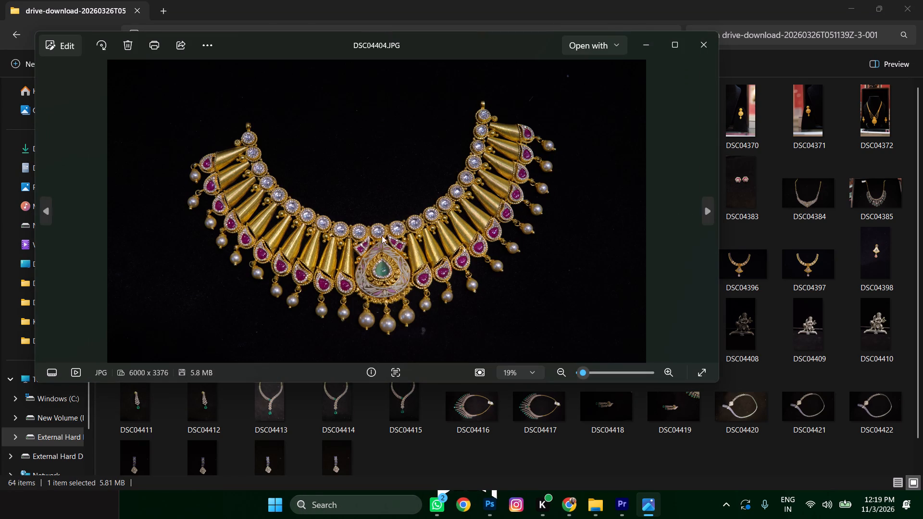
left_click(703, 49)
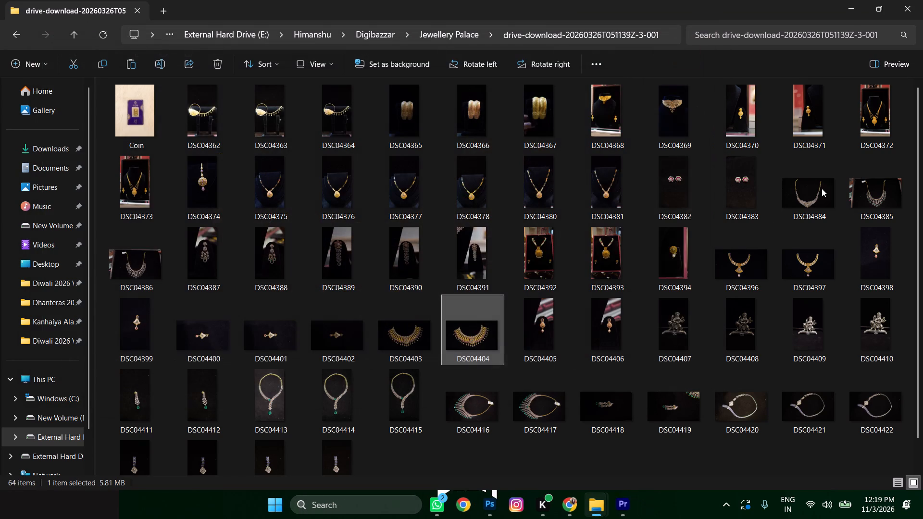
double_click(879, 115)
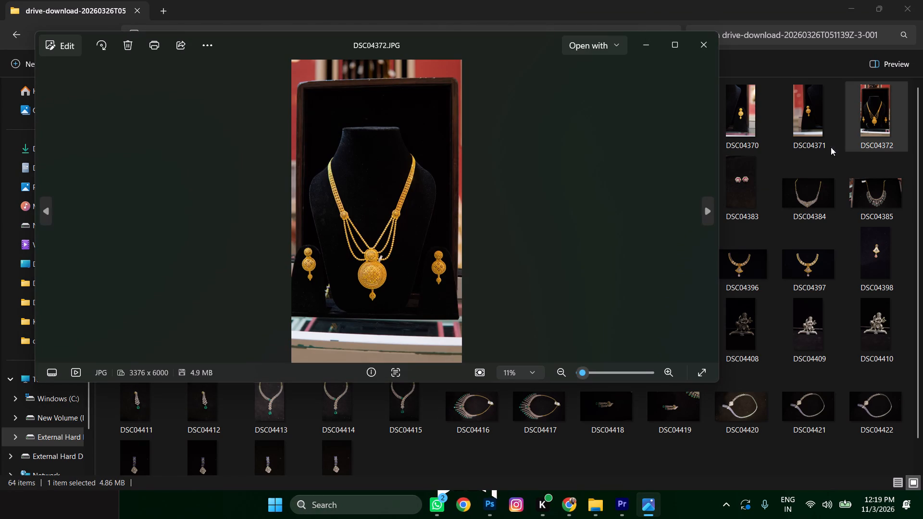
left_click(705, 47)
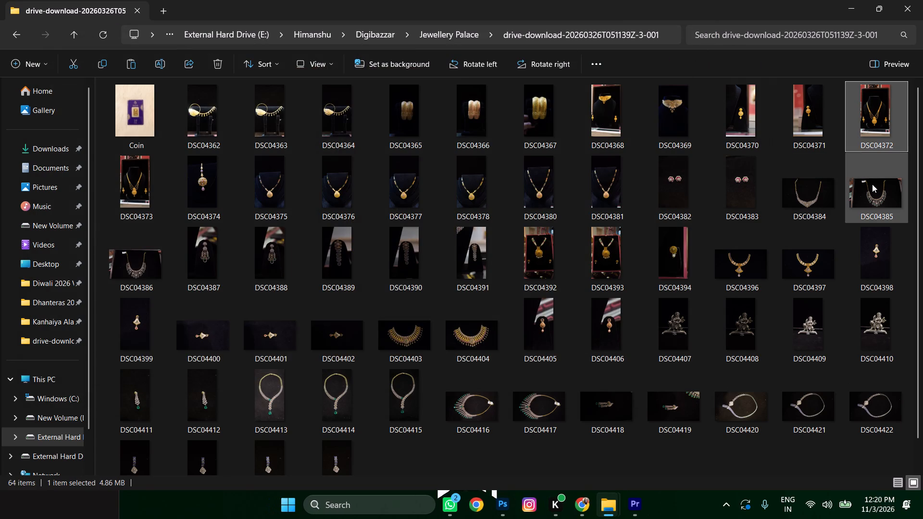
double_click(872, 184)
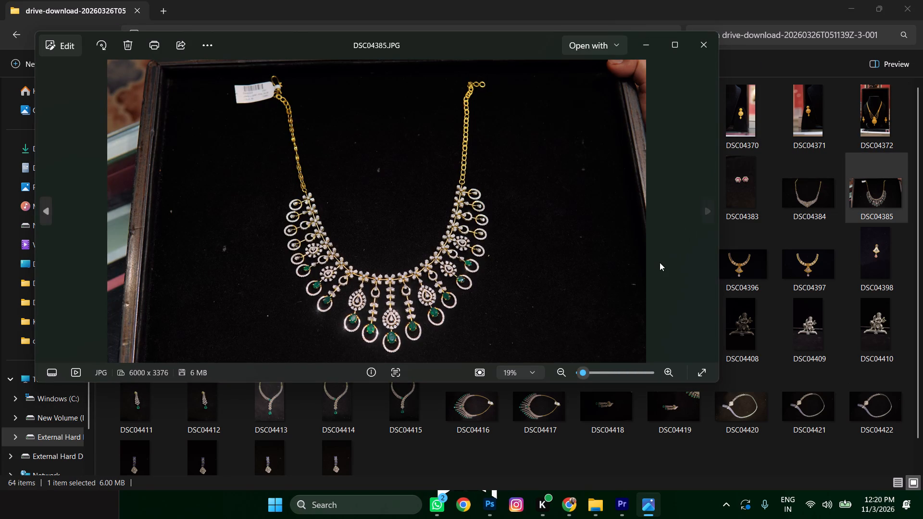
left_click(704, 46)
double_click(480, 328)
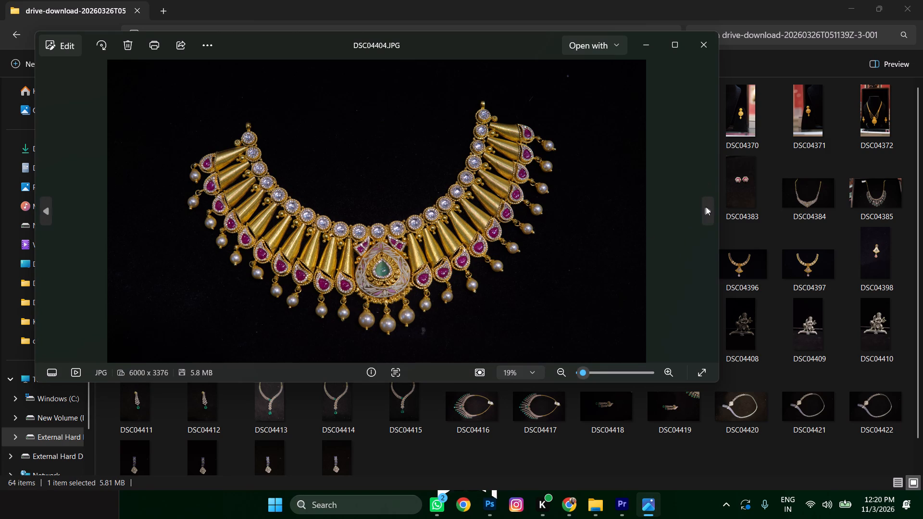
double_click(706, 207)
left_click(703, 48)
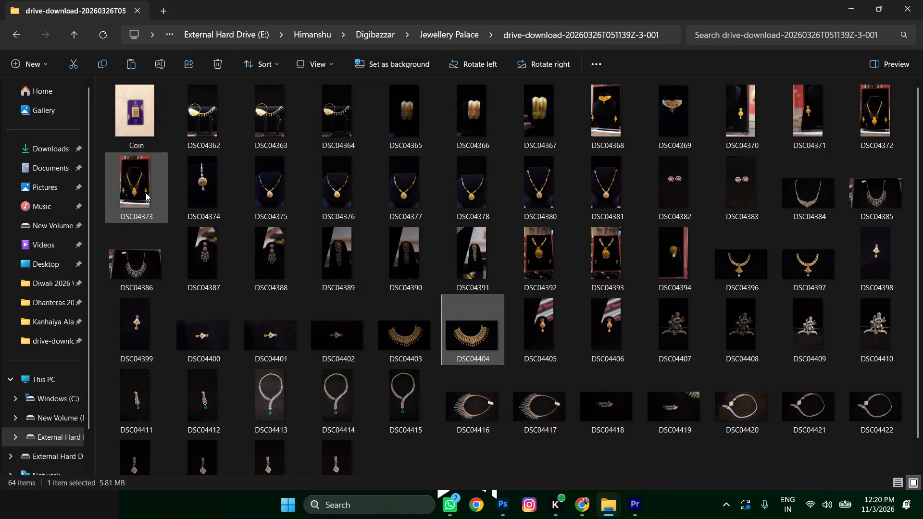
Examine photos DSC04374 through DSC04377, DSC04394, the Coin image and the emerald necklace DSC04416, closing each preview.
double_click(210, 179)
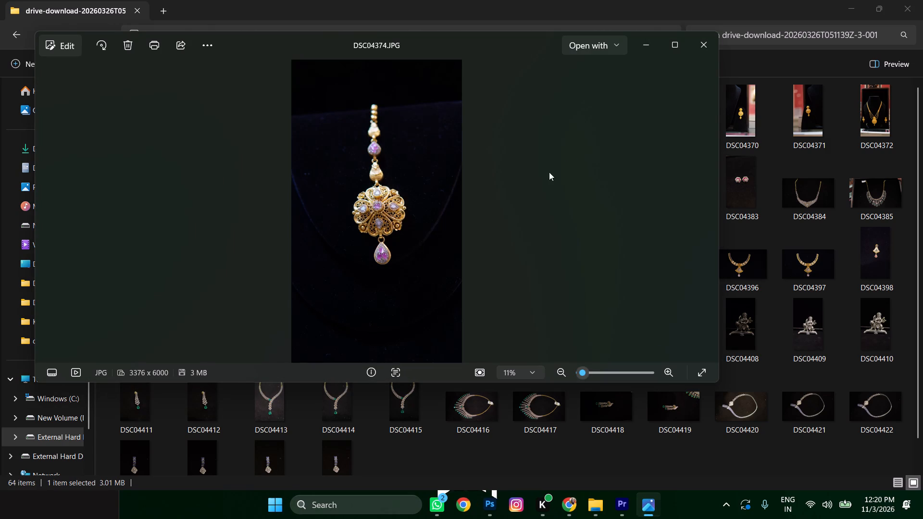
left_click(707, 208)
left_click(707, 207)
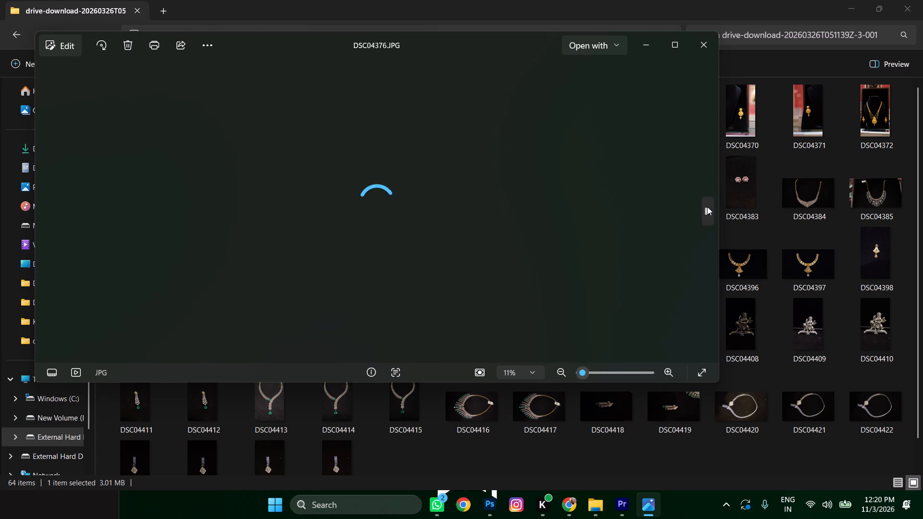
left_click(707, 207)
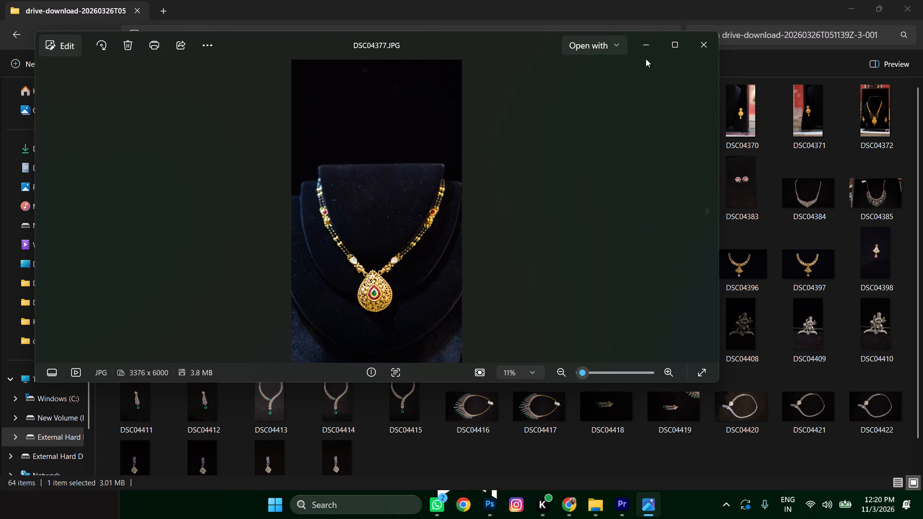
left_click(700, 44)
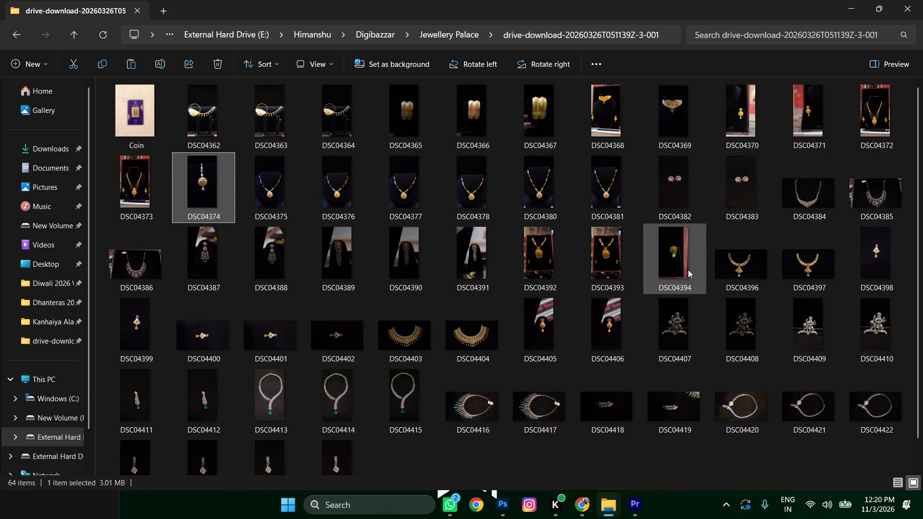
double_click(674, 262)
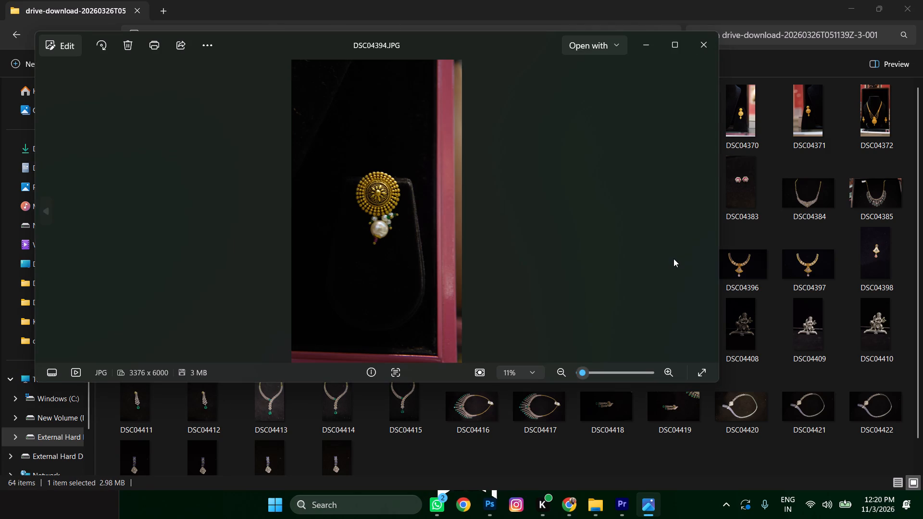
left_click(705, 44)
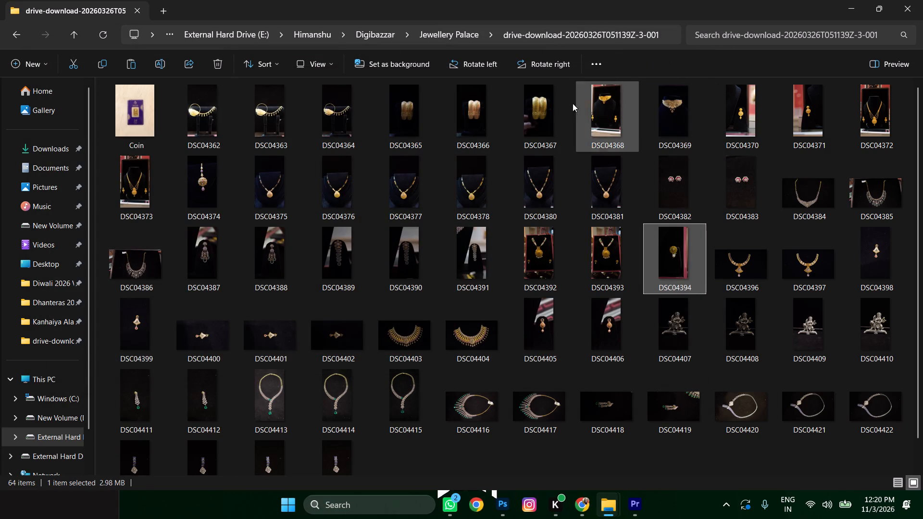
double_click(156, 108)
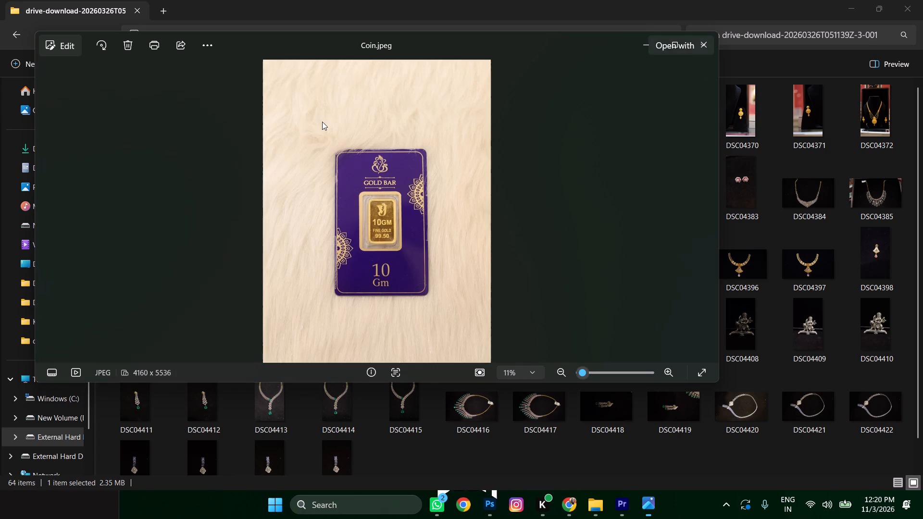
left_click(698, 43)
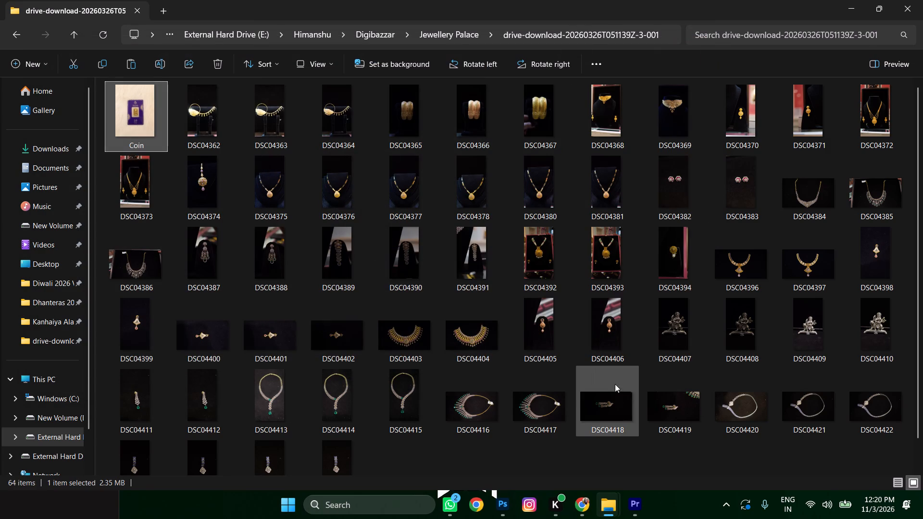
scroll(438, 408, "down", 2)
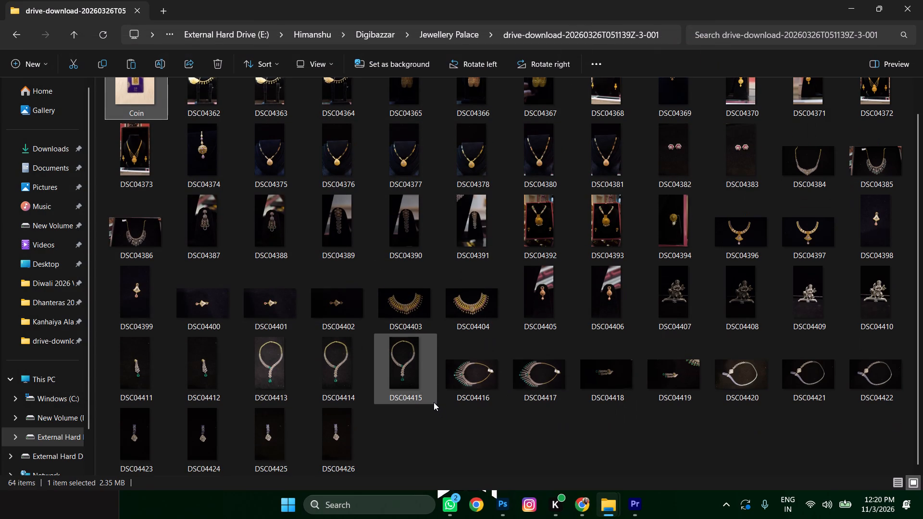
double_click(471, 374)
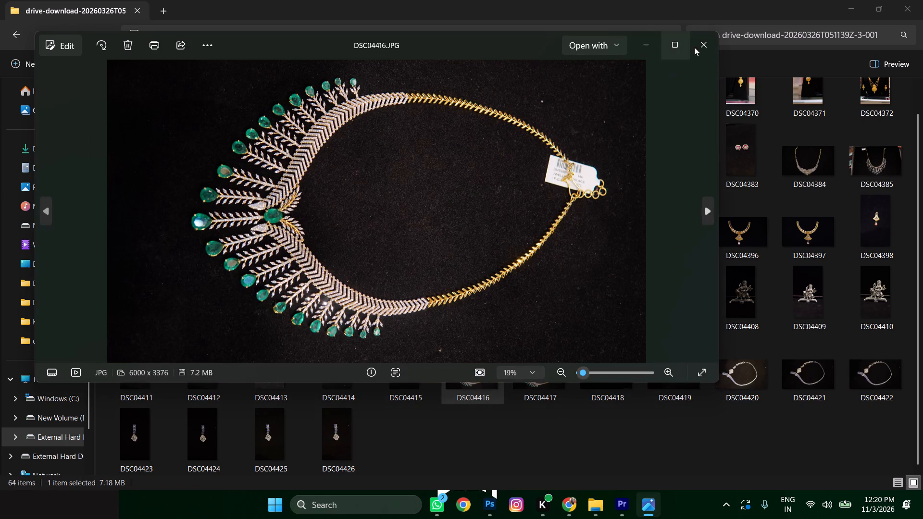
left_click(700, 40)
Place the DSC04416 photo into Diwali Video.psd in Photoshop, hide the text layer and show Layer 0.
left_click_drag(478, 371, 502, 518)
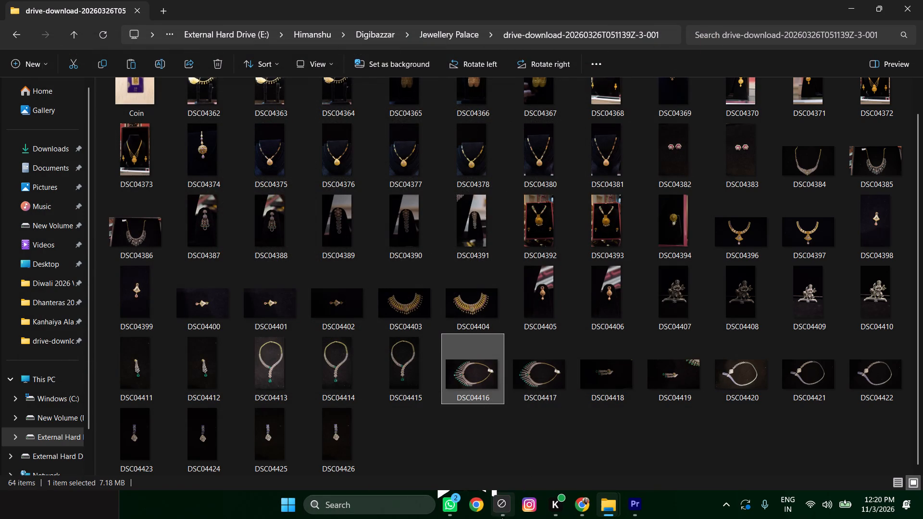
left_click_drag(502, 518, 375, 291)
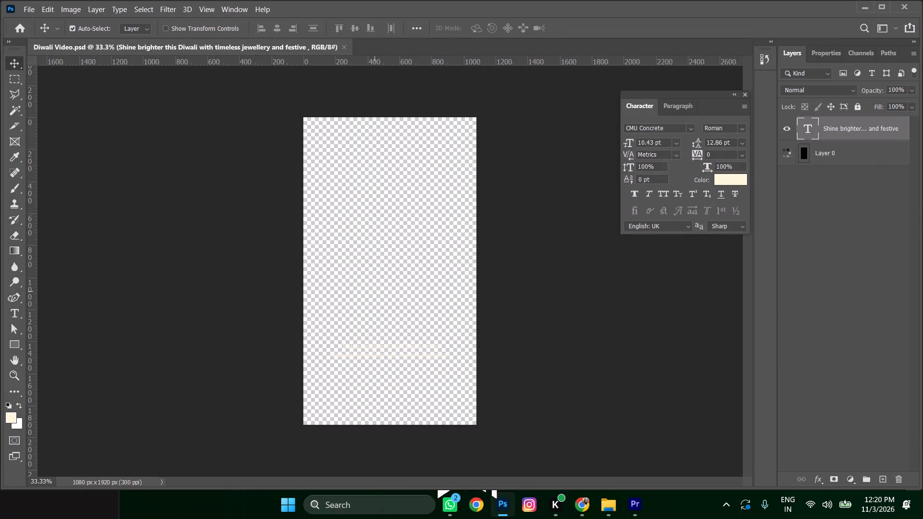
left_click(786, 153)
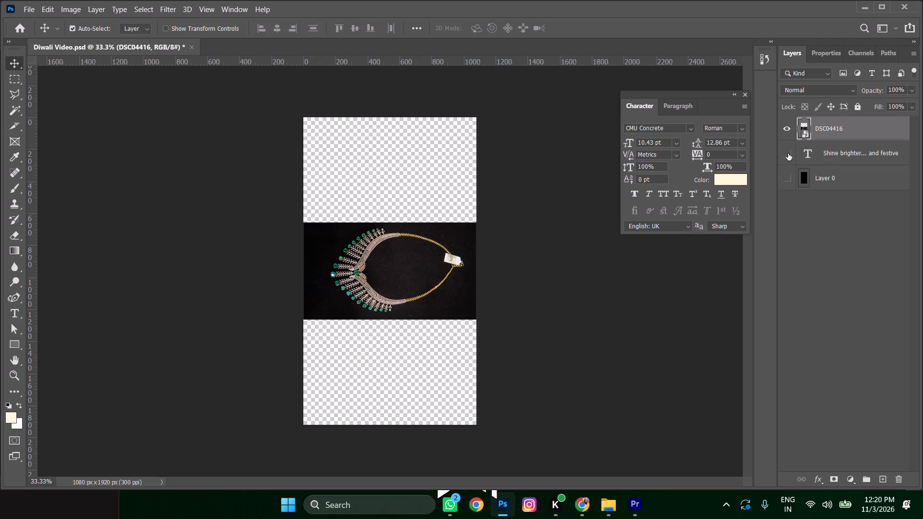
left_click(789, 180)
Rotate the DSC04416 necklace photo 90° counter clockwise and scale it up to about 34.7%, nearly filling the canvas.
left_click(387, 266)
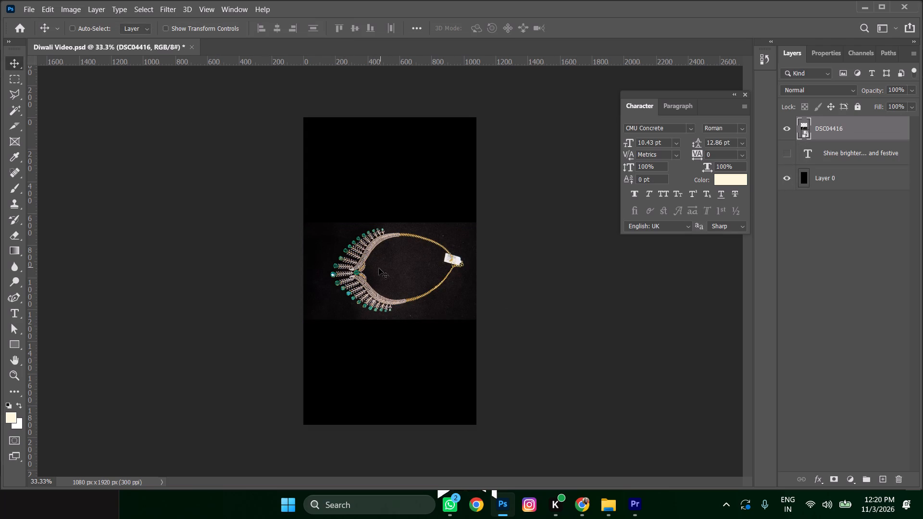
key("ctrl+t")
right_click(387, 272)
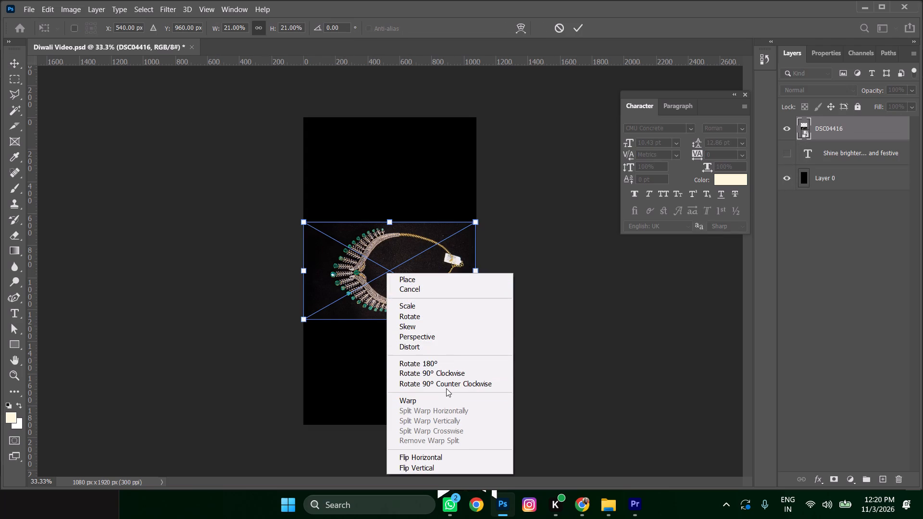
left_click(448, 385)
left_click_drag(440, 272, 467, 263)
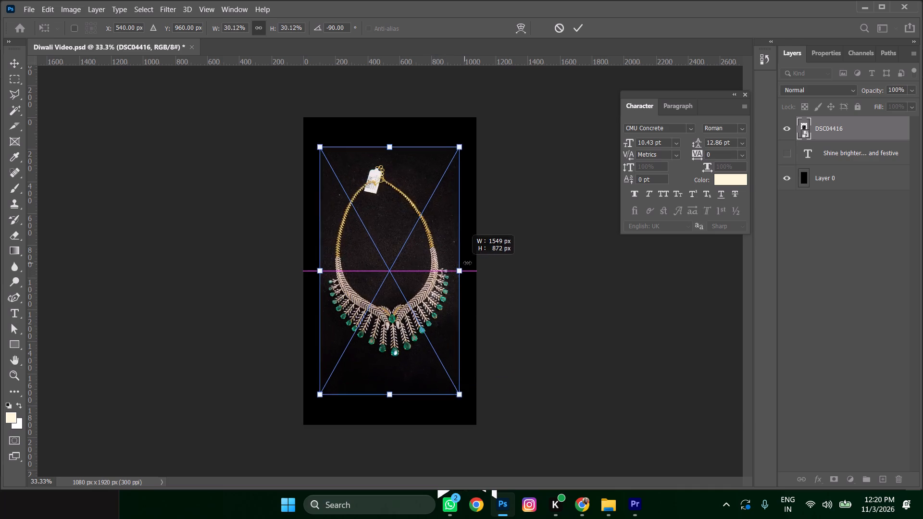
left_click_drag(467, 263, 472, 262)
key("Return")
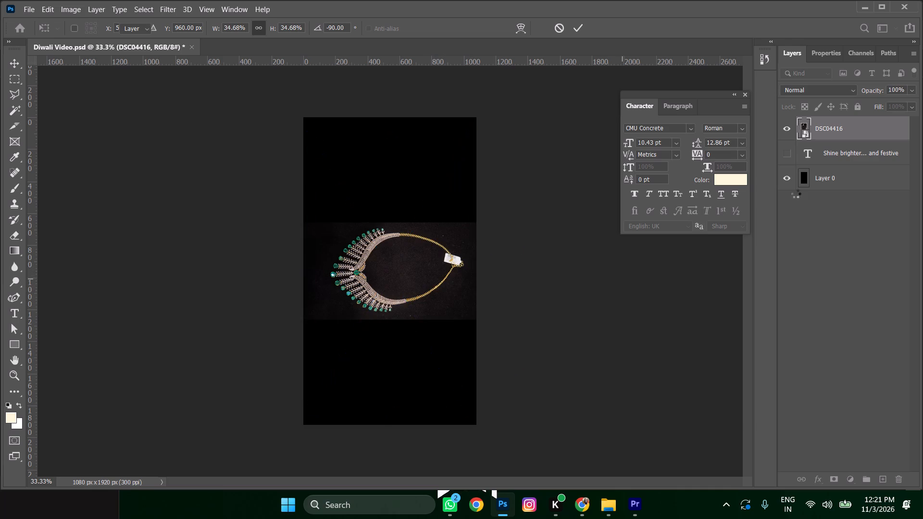
Fill the whole of Layer 0 with the white background colour and deselect.
left_click(804, 183)
left_click(804, 177, "ctrl")
key("ctrl+BackSpace")
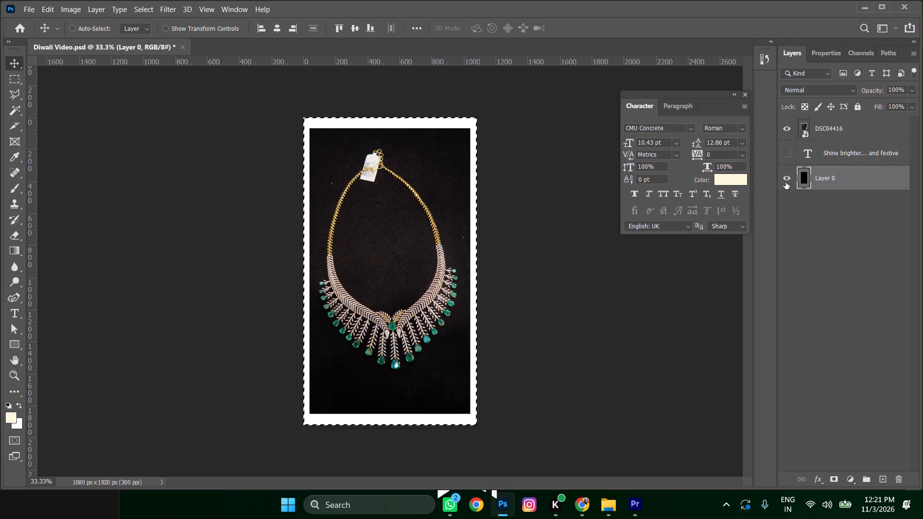
key("ctrl+d")
Select the necklace photo's dark background with the Magic Wand and Similar, rasterize the DSC04416 layer, delete the background and deselect.
left_click(434, 225)
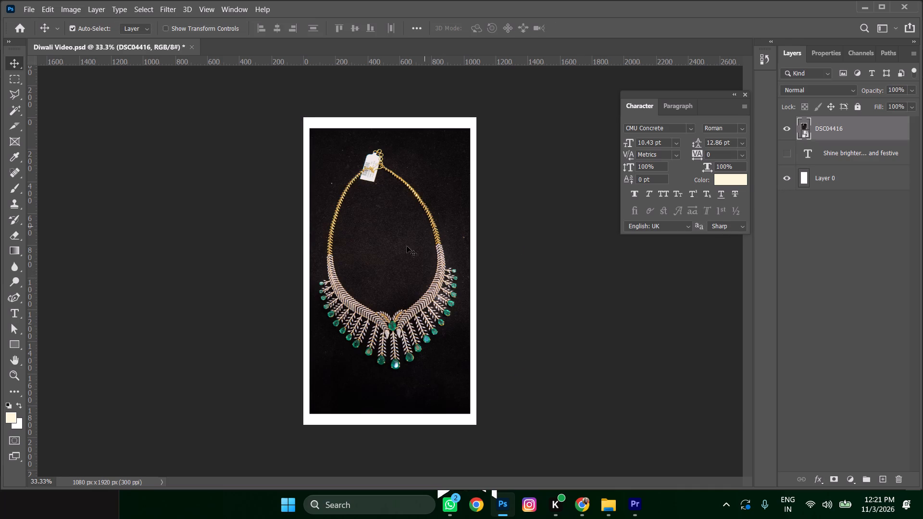
scroll(368, 247, "up", 8)
scroll(369, 245, "down", 2, "alt")
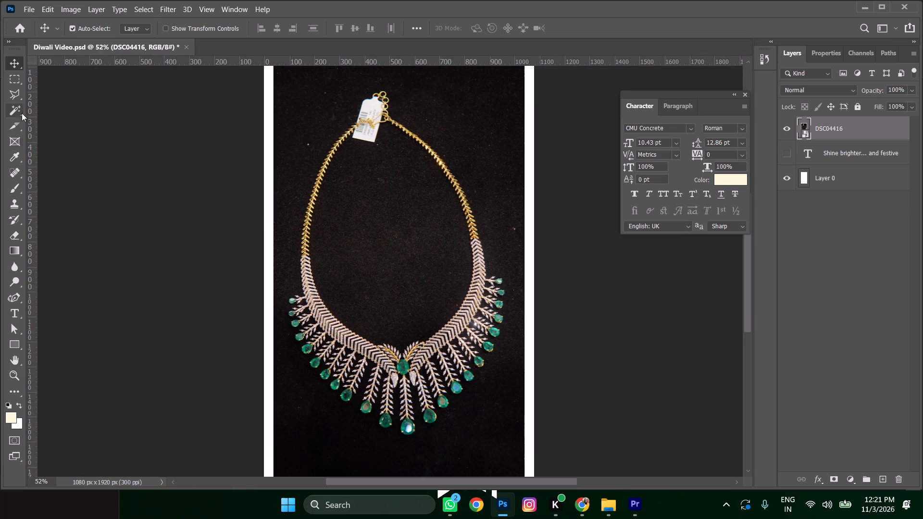
left_click(12, 109)
left_click(368, 209)
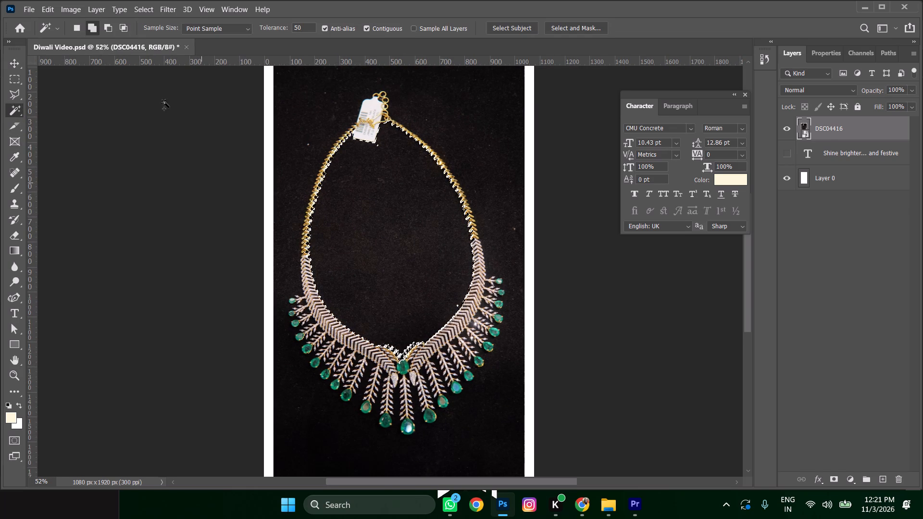
left_click(145, 8)
left_click(161, 198)
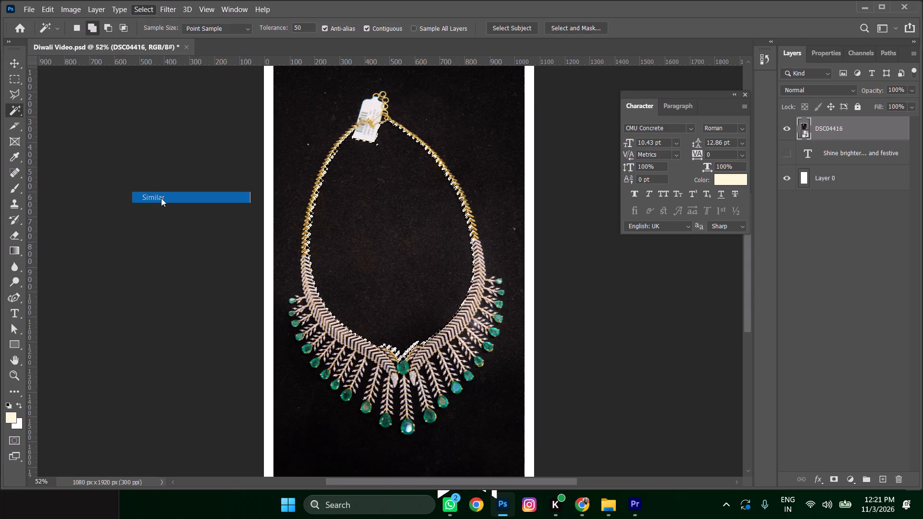
key("Delete")
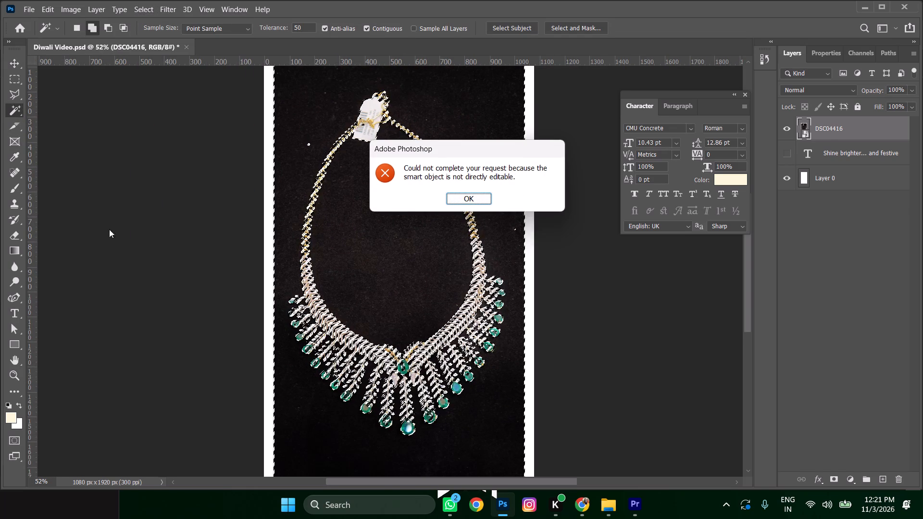
left_click(485, 202)
right_click(847, 128)
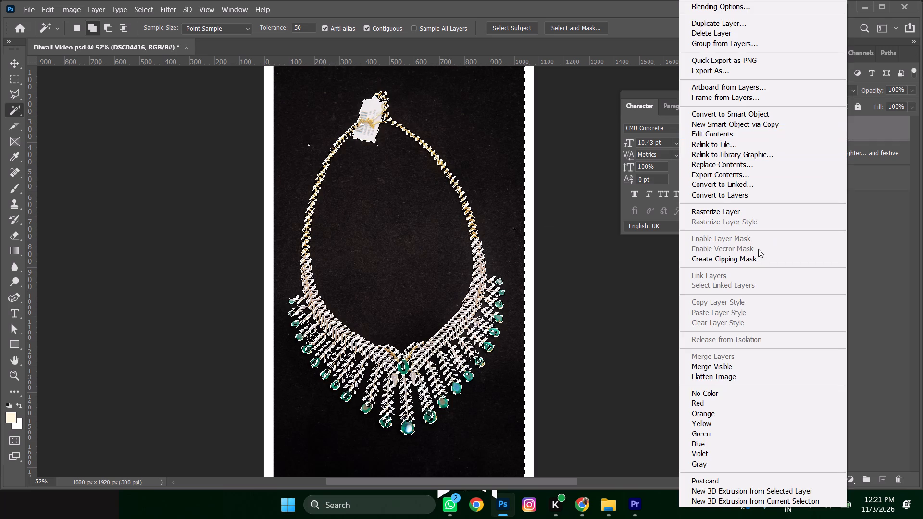
left_click(744, 213)
key("Delete")
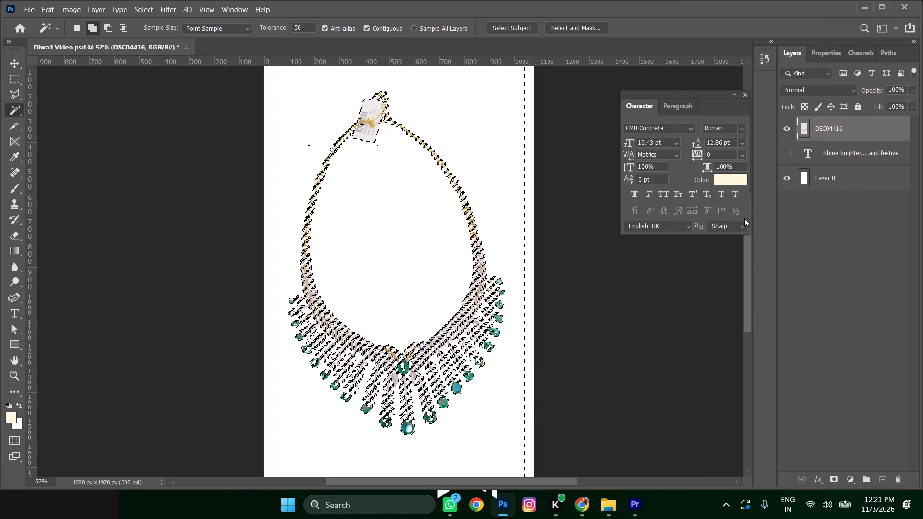
key("ctrl+d")
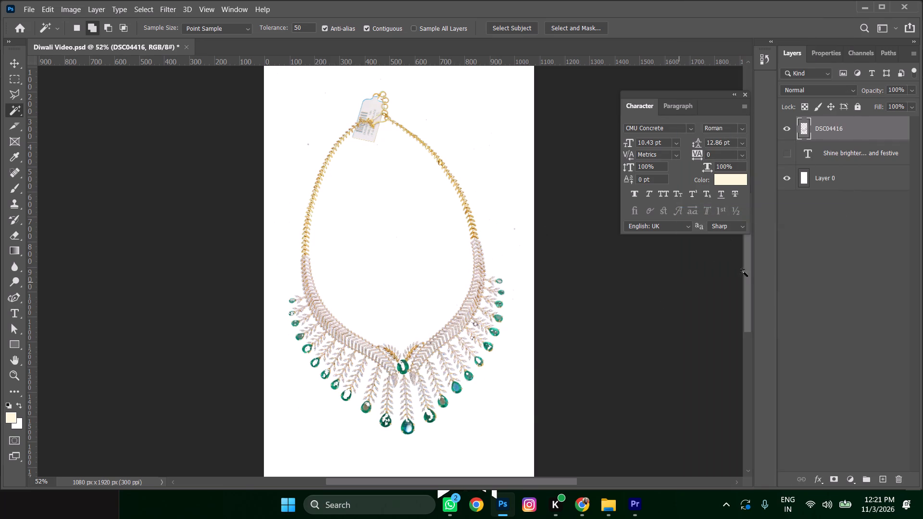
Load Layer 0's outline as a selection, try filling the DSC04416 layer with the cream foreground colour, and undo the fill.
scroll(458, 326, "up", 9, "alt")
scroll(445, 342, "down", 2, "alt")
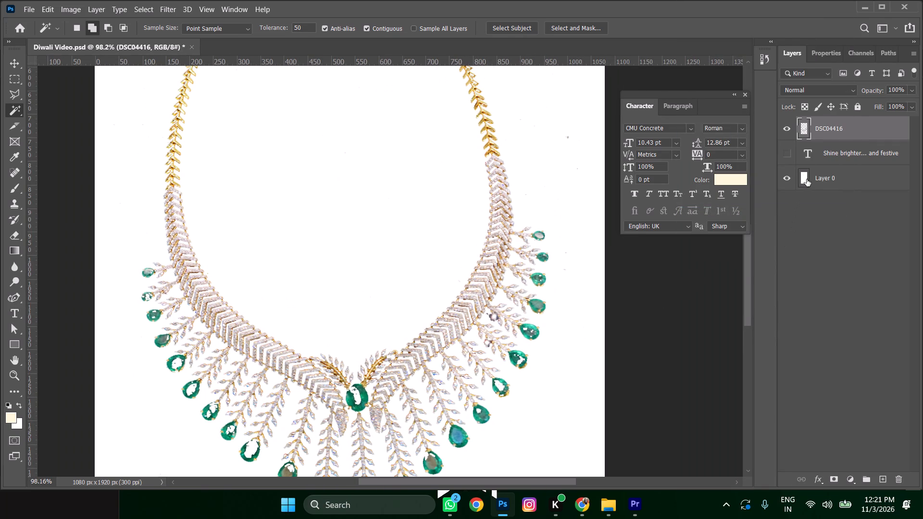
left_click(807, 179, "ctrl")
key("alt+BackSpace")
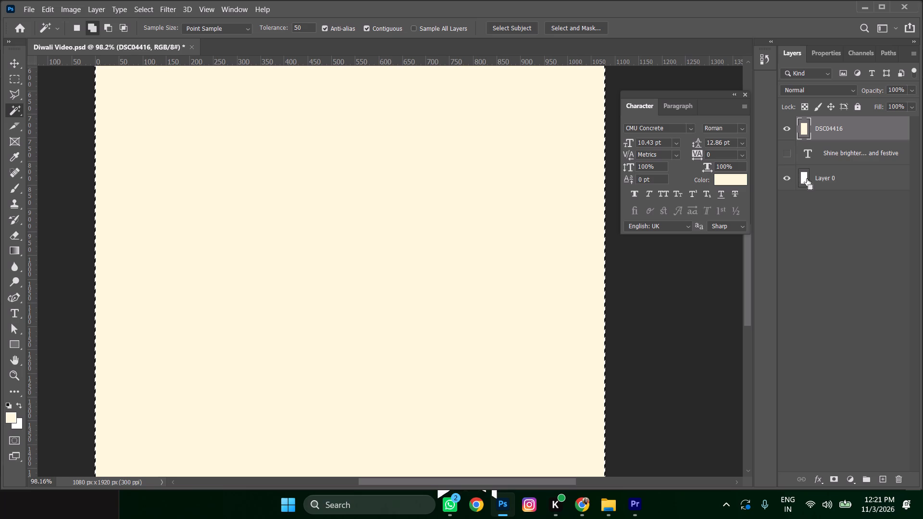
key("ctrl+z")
Set the foreground colour to black, fill Layer 0 with it, and deselect.
left_click(12, 413)
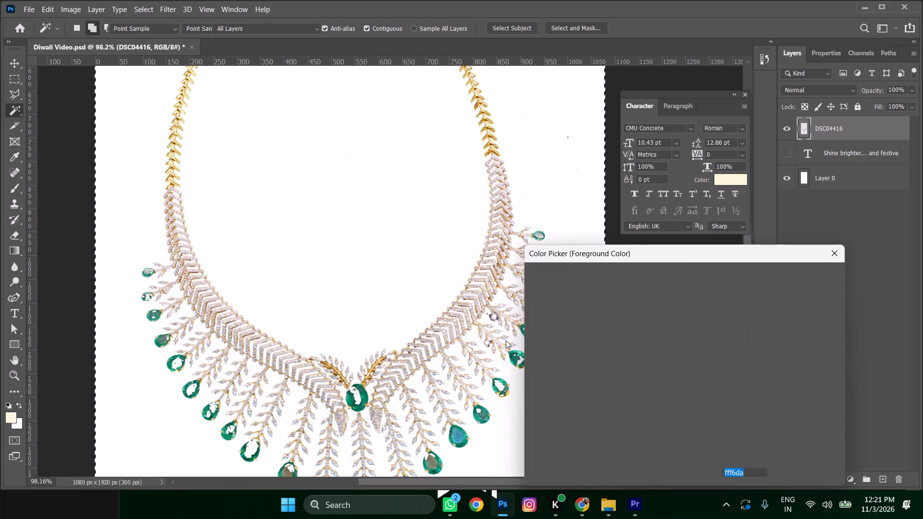
left_click_drag(568, 382, 460, 487)
left_click(799, 278)
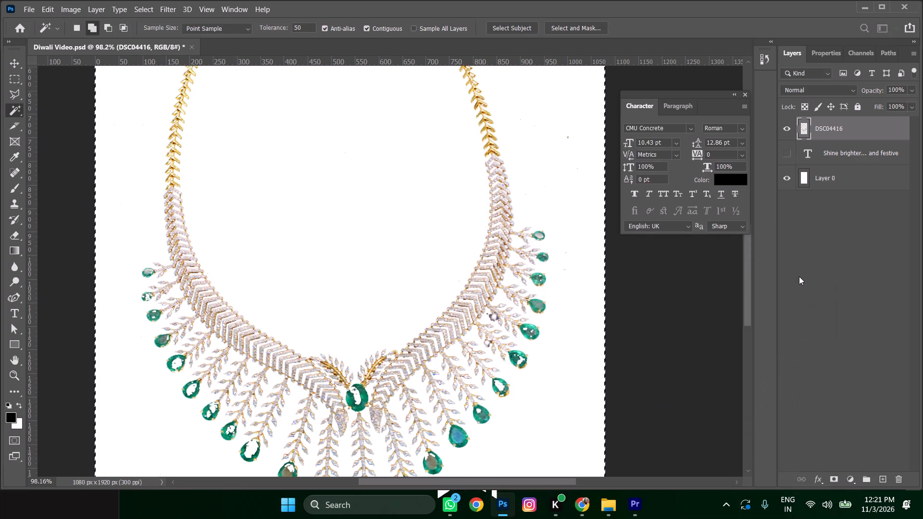
key("alt+BackSpace")
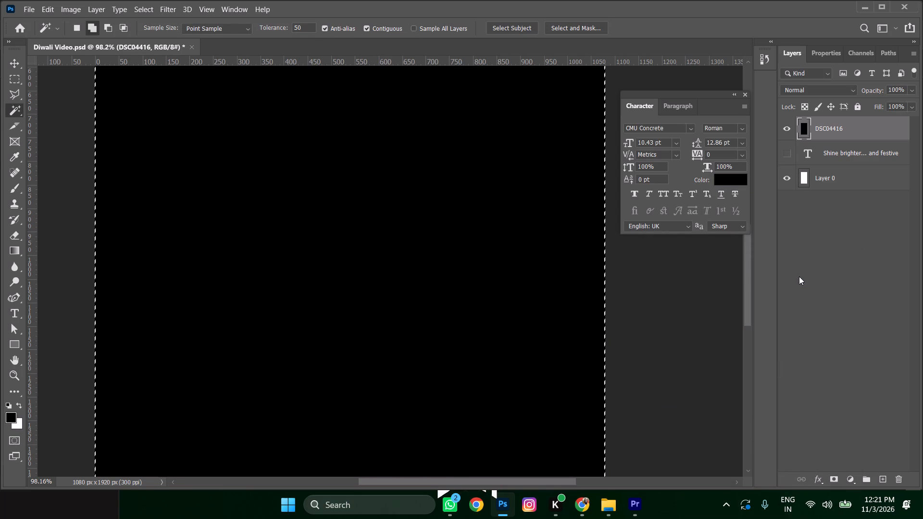
key("ctrl+z")
left_click(806, 178)
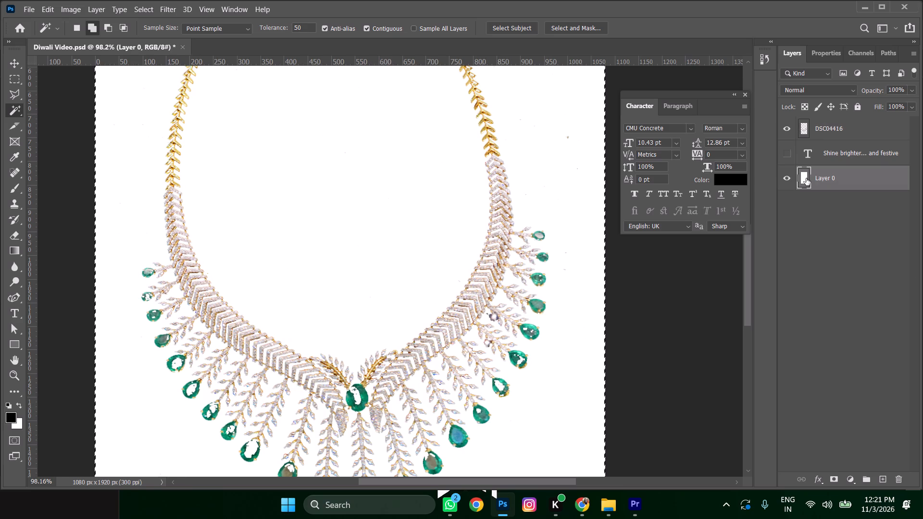
key("alt+BackSpace")
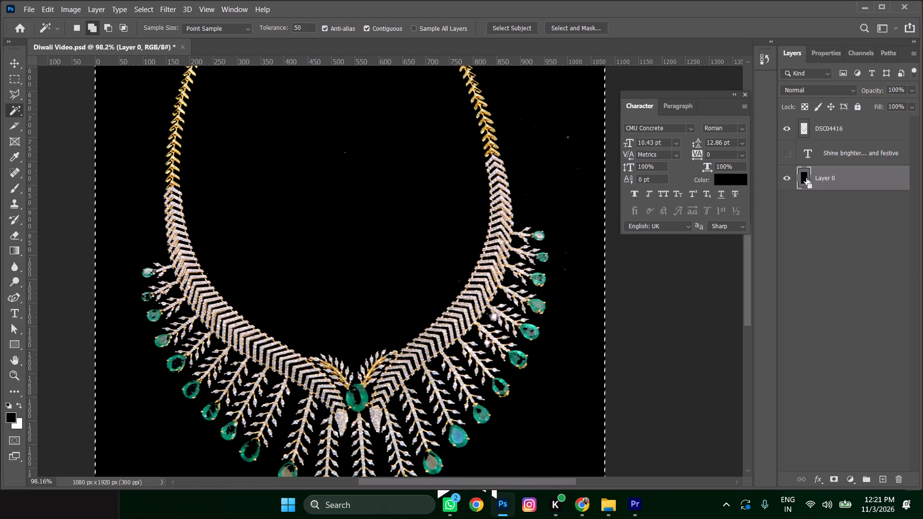
key("ctrl+d")
Choose the Eraser tool and reduce its brush size to 50.
scroll(543, 201, "down", 5, "alt")
left_click(12, 61)
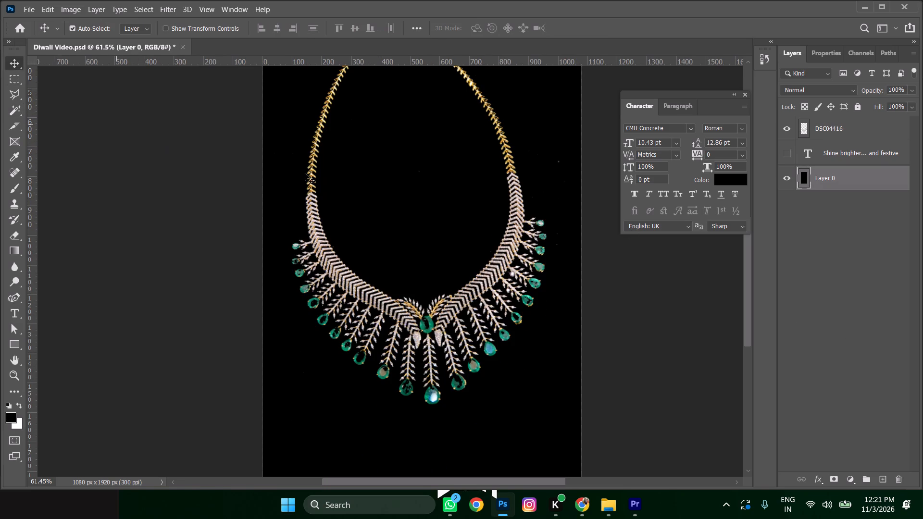
left_click(15, 230)
key("bracketleft")
key("bracketleft")
key("bracketleft")
key("bracketleft")
key("bracketleft")
key("bracketleft")
key("bracketleft")
key("bracketleft")
key("bracketleft")
key("bracketleft")
key("bracketleft")
key("bracketleft")
key("bracketleft")
key("bracketleft")
key("bracketleft")
key("bracketleft")
key("bracketleft")
key("bracketleft")
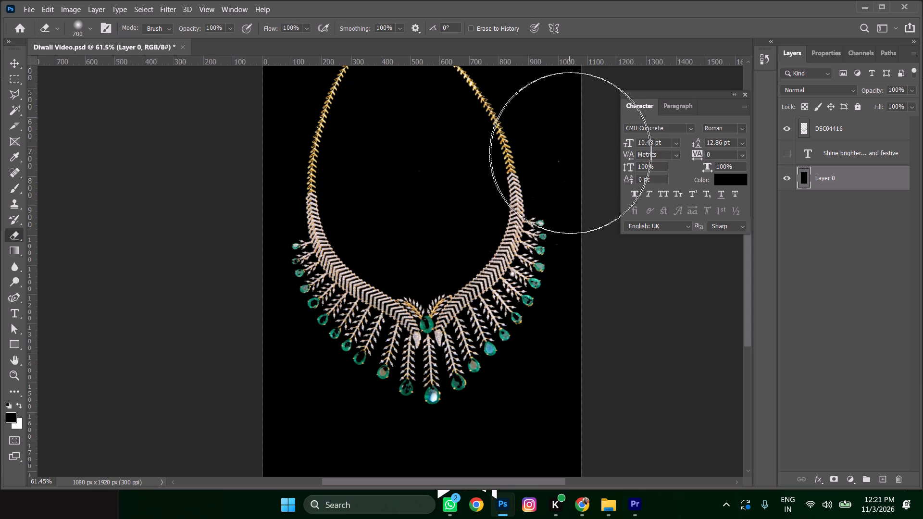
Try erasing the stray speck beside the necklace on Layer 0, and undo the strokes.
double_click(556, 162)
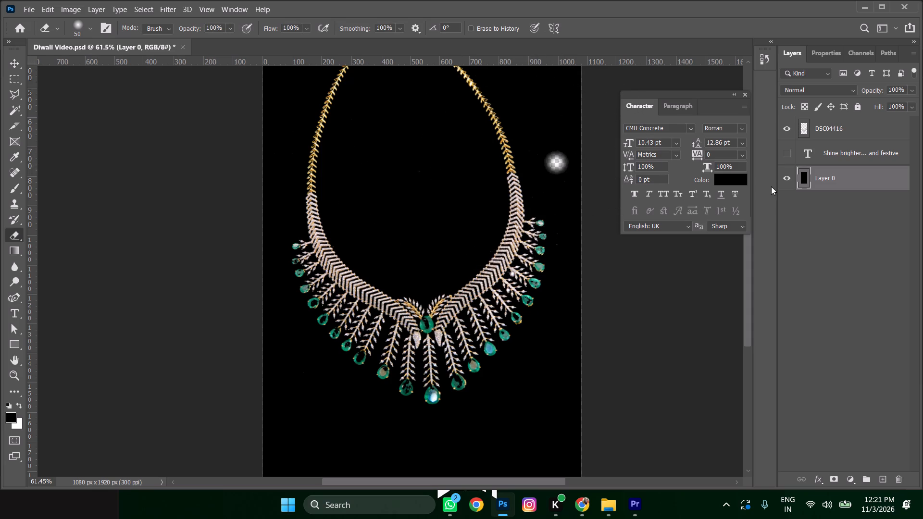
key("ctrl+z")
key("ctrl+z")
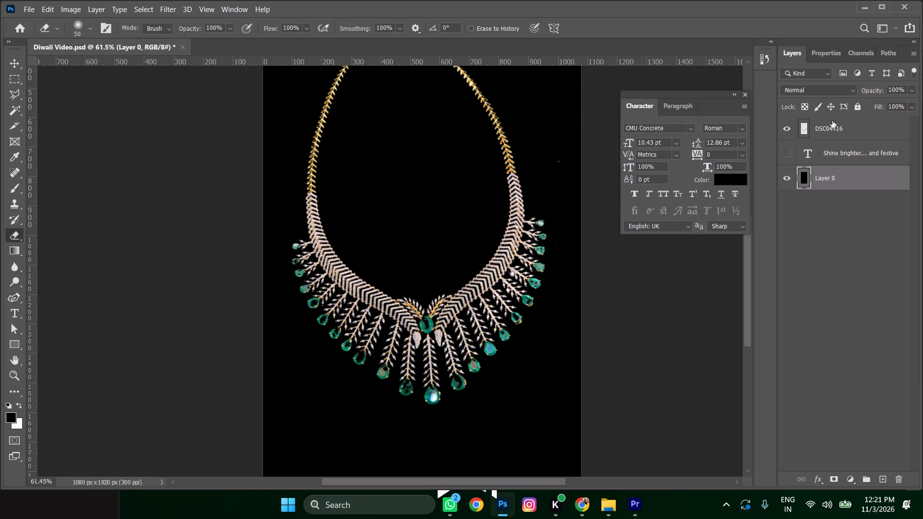
On the DSC04416 layer, erase the stray specks outside the necklace's right side and inside its loop.
left_click(831, 134)
scroll(604, 147, "up", 8, "alt")
left_click(522, 168)
left_click_drag(522, 168, 523, 172)
left_click_drag(533, 203, 537, 255)
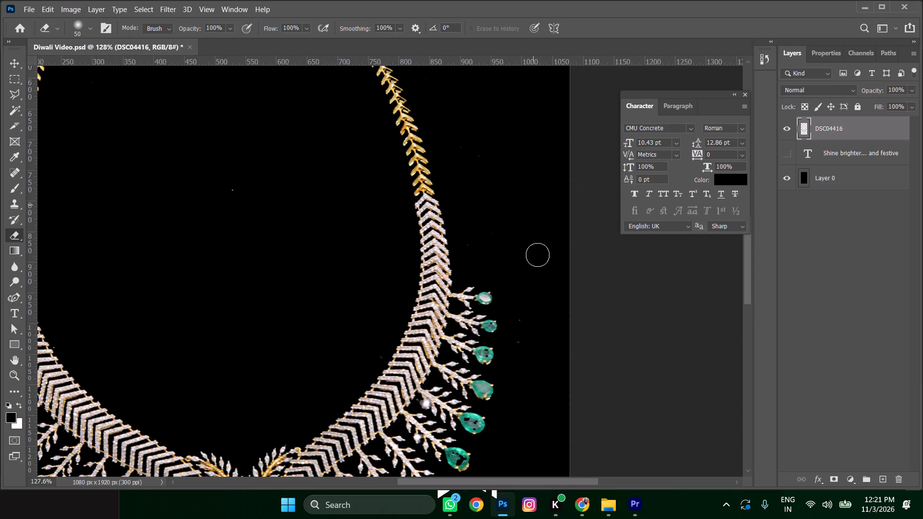
left_click_drag(537, 255, 520, 345)
left_click(520, 334)
left_click_drag(520, 328, 520, 321)
left_click_drag(520, 321, 522, 313)
left_click(528, 276)
left_click(531, 263)
left_click(375, 351)
triple_click(238, 188)
Erase the remaining stray specks around the upper chain and price tag, beside the left chain, and inside the loop.
scroll(288, 248, "down", 6, "alt")
key("space")
key("space")
key("space")
key("space")
left_click_drag(214, 200, 398, 256)
triple_click(307, 130)
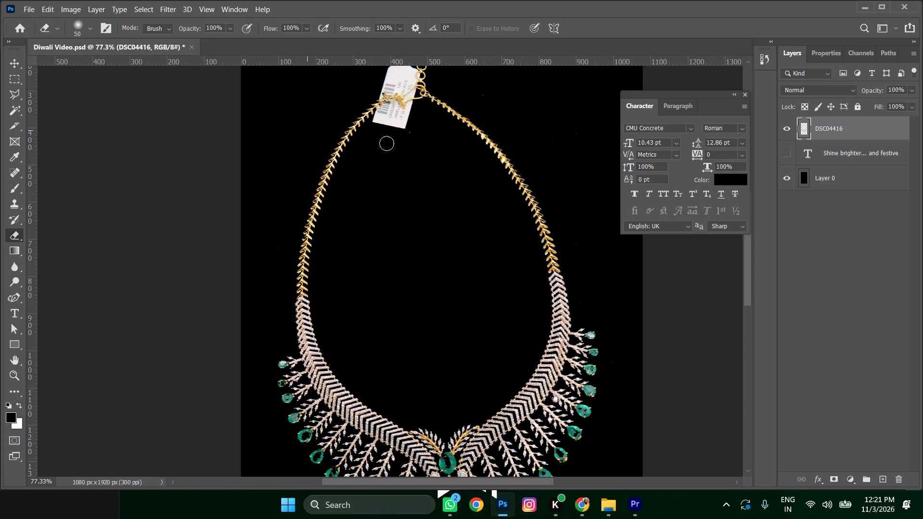
triple_click(412, 136)
triple_click(483, 93)
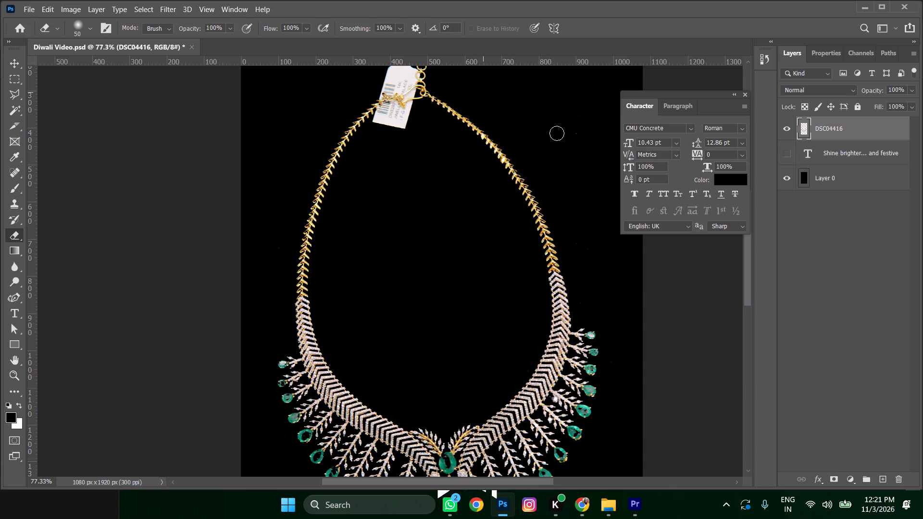
triple_click(574, 132)
left_click_drag(282, 237, 263, 247)
left_click_drag(263, 247, 261, 276)
left_click_drag(394, 290, 375, 318)
left_click_drag(375, 318, 366, 212)
Rotate the necklace clockwise by about 3.6° with Free Transform and apply it.
scroll(411, 224, "down", 7, "alt")
left_click(14, 61)
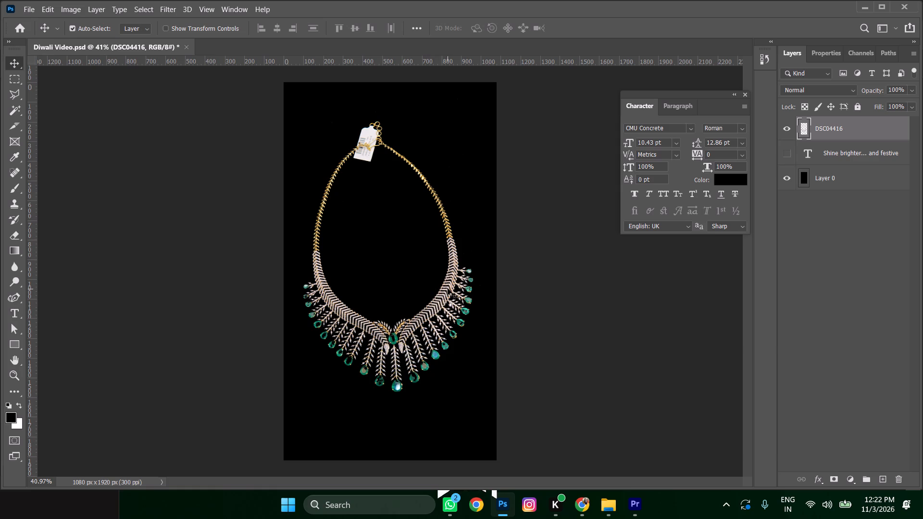
left_click(451, 271)
key("ctrl+t")
left_click_drag(532, 268, 532, 277)
left_click(535, 272)
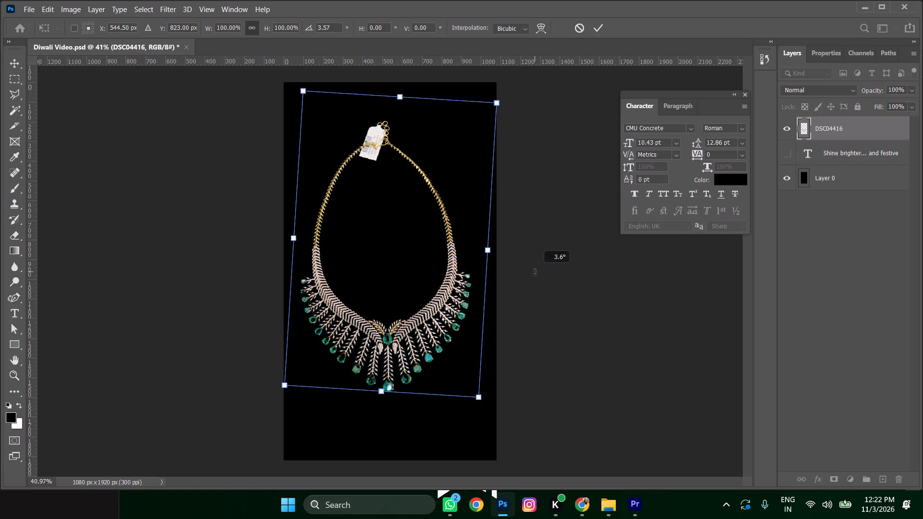
key("Return")
Nudge the necklace about 30 px right and 70 px down to centre it better on the canvas.
key("shift+Right")
key("shift+Down")
key("shift+Down")
key("shift+Down")
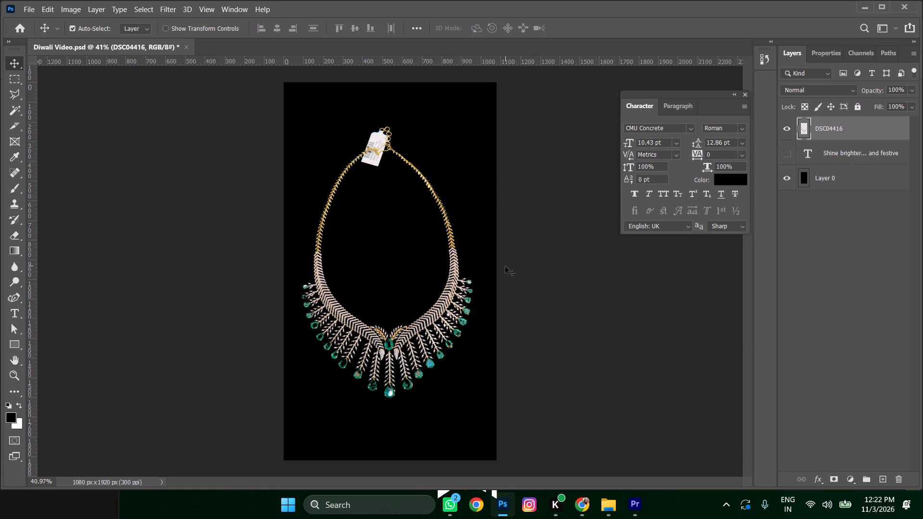
key("shift+Down")
key("shift+Down")
key("shift+Down")
key("shift+Down")
key("shift+Right")
key("shift+Right")
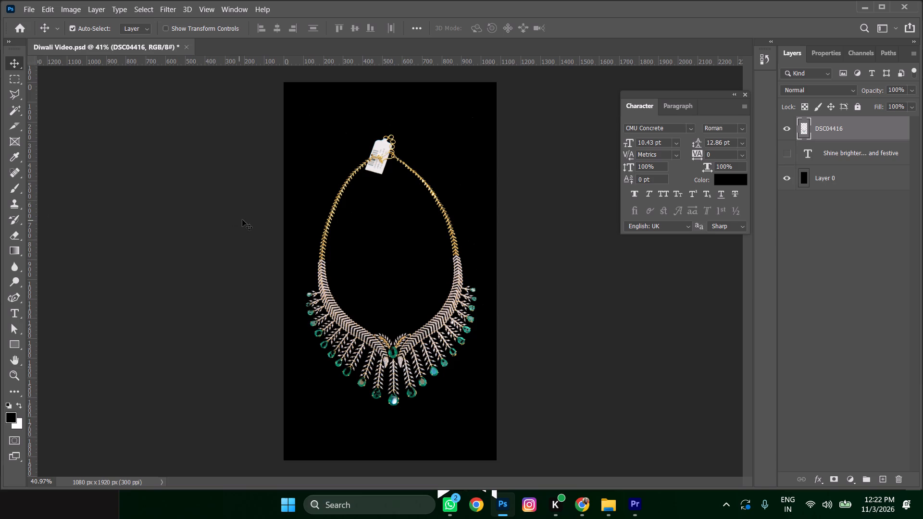
Rotate the necklace a further 1.5° clockwise and nudge it down about 60 px.
key("ctrl+t")
left_click_drag(561, 116, 561, 124)
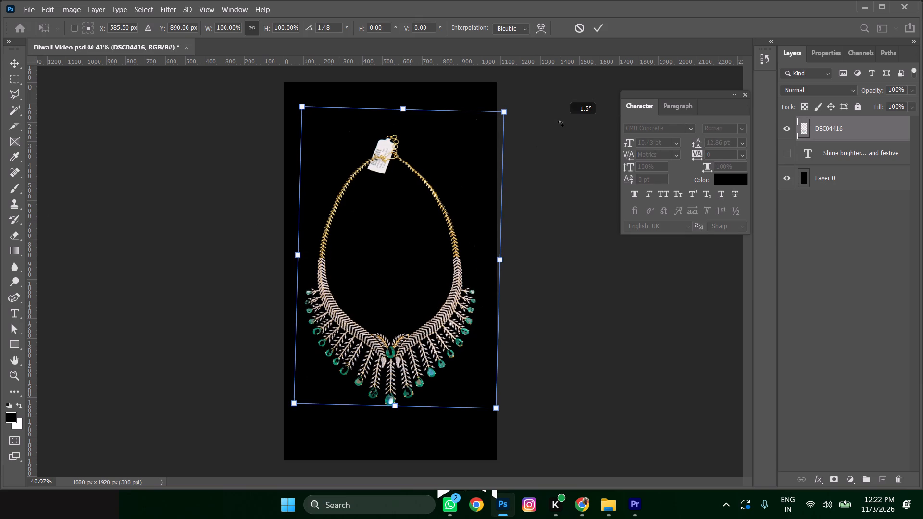
left_click_drag(561, 124, 560, 124)
key("Return")
key("shift+Down")
key("shift+Down")
key("shift+Down")
key("shift+Down")
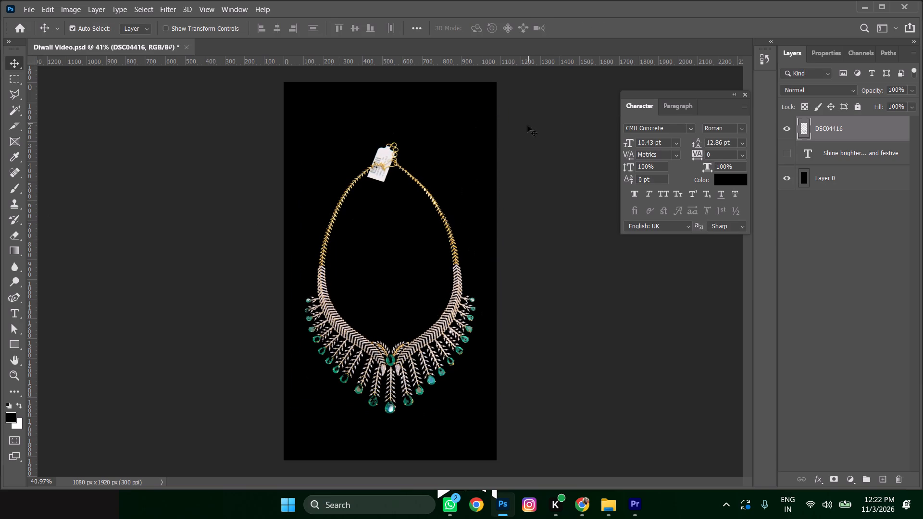
key("shift+Down")
key("shift+Down")
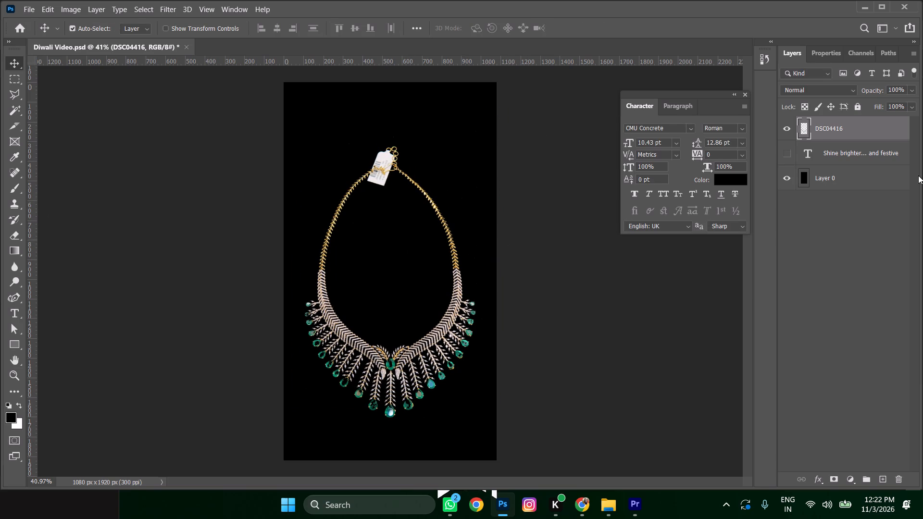
Hide the black Layer 0 and nudge the necklace up about 40 px.
left_click(787, 177)
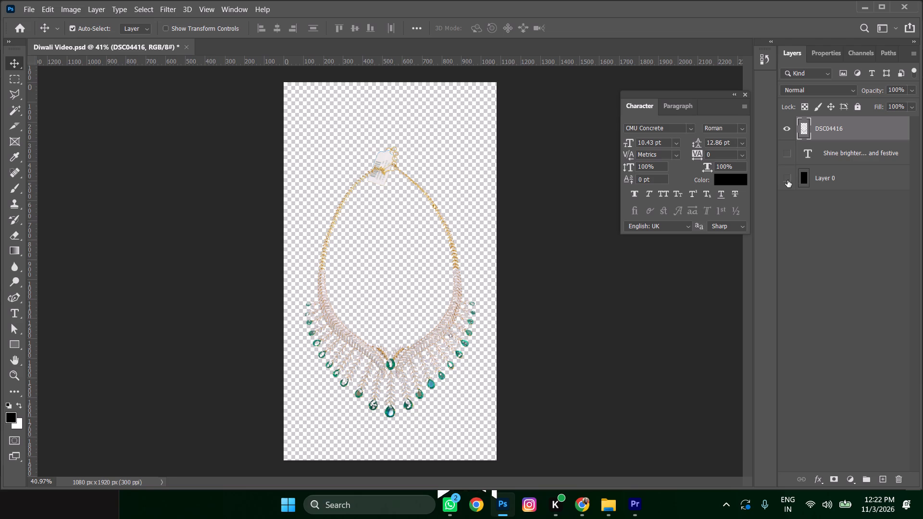
key("shift+Up")
key("shift+Up")
key("shift+Up")
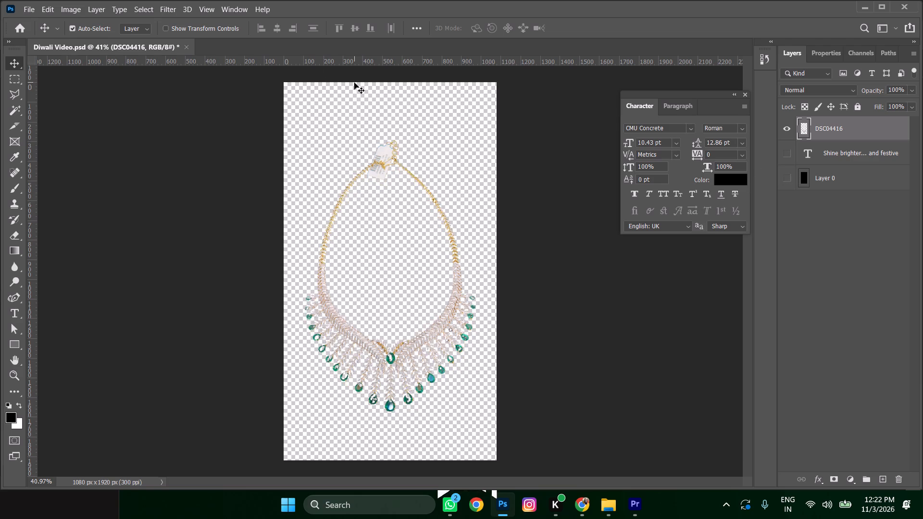
key("shift+Up")
Export the transparent necklace image as Necklace into the Diwali 2026 Videi- Jewellery Palace folder.
left_click(30, 6)
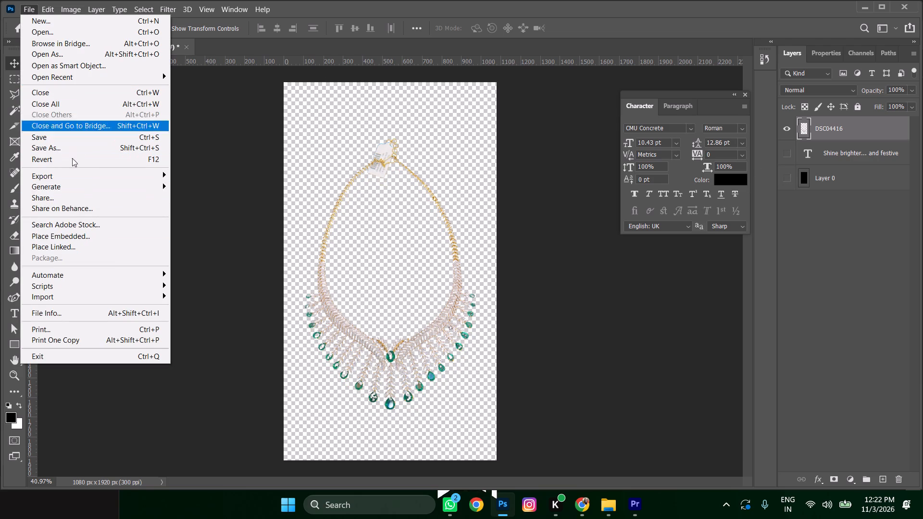
left_click(67, 176)
left_click(242, 174)
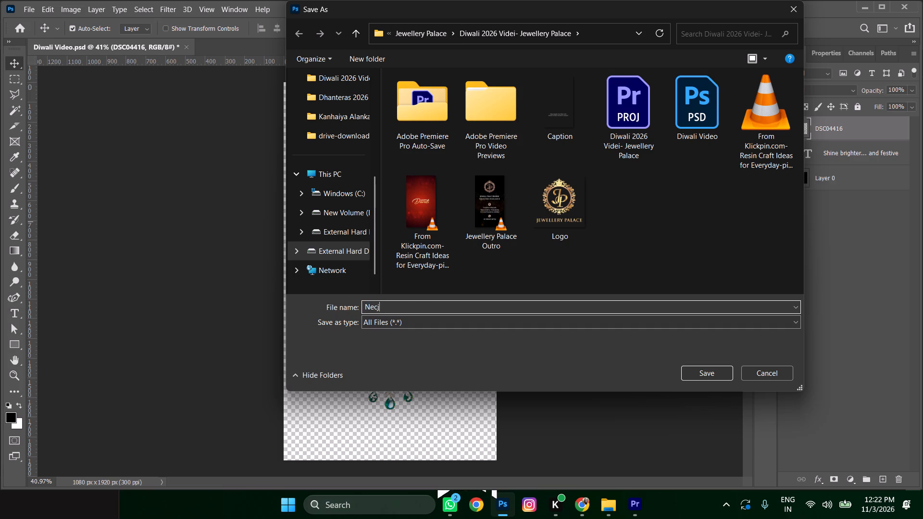
key("BackSpace")
type("klace")
key("Return")
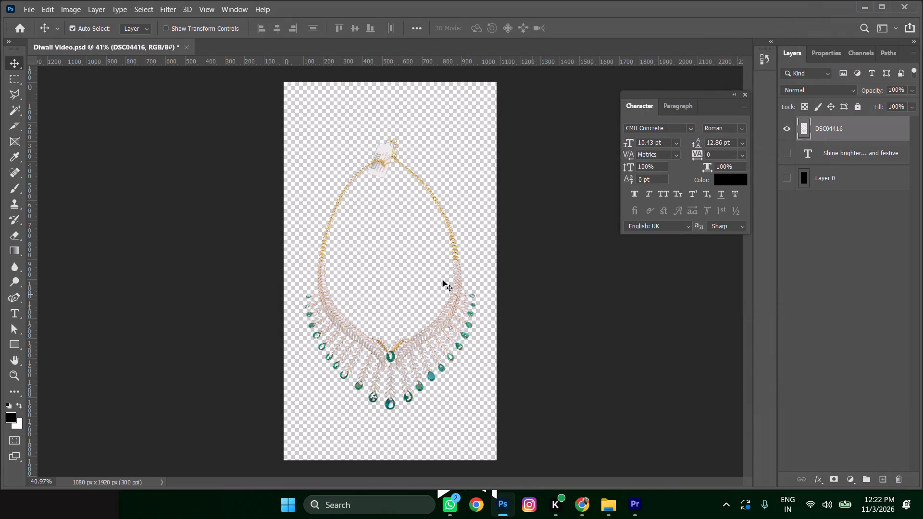
Copy the Necklace image from the Diwali 2026 Videi- Jewellery Palace folder into the drive-download-20260326T051139Z-3-001 folder.
left_click(609, 504)
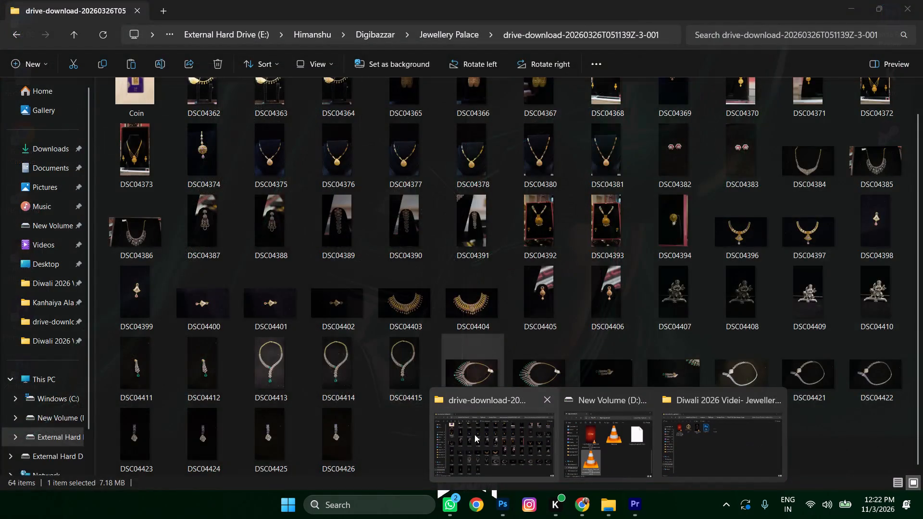
left_click(724, 435)
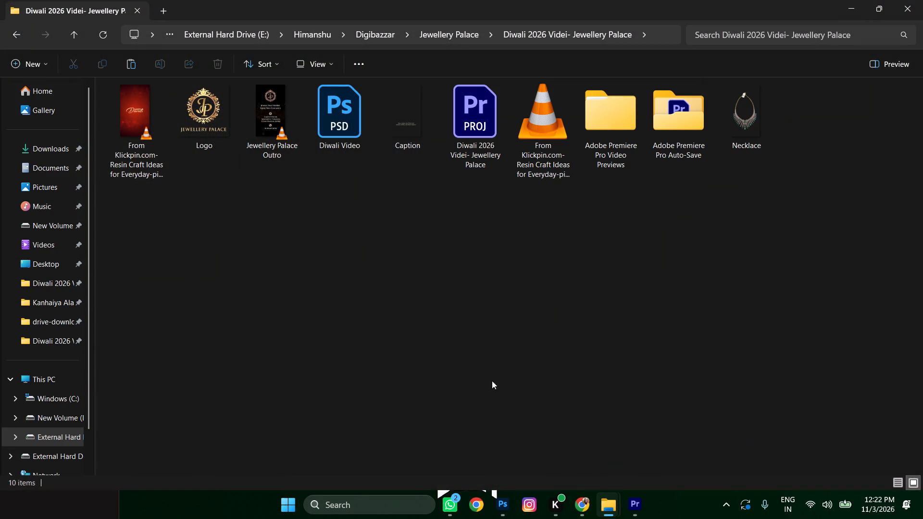
left_click(491, 369)
left_click(733, 128)
key("ctrl+c")
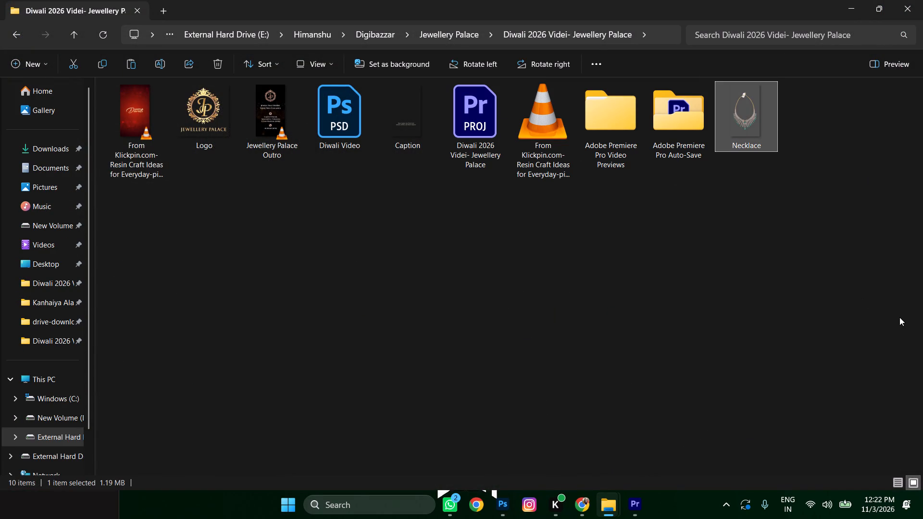
left_click_drag(625, 305, 599, 297)
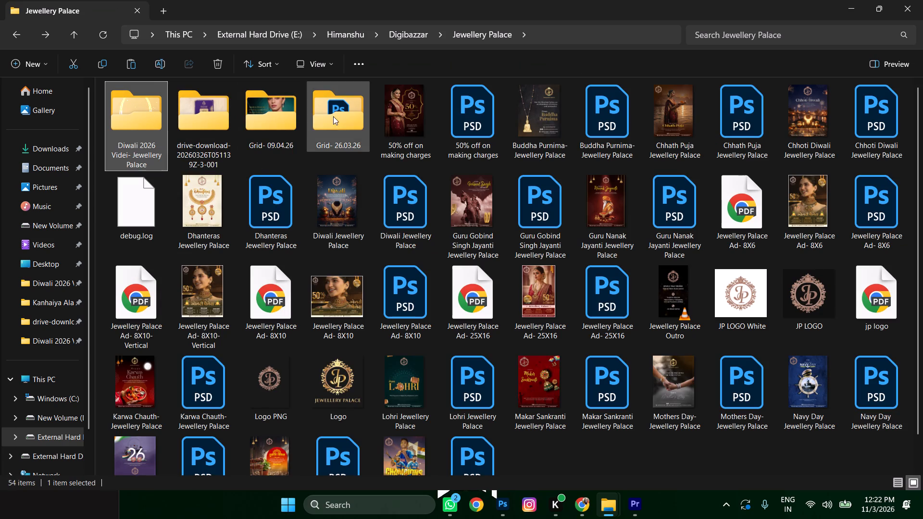
double_click(214, 119)
scroll(746, 367, "down", 16)
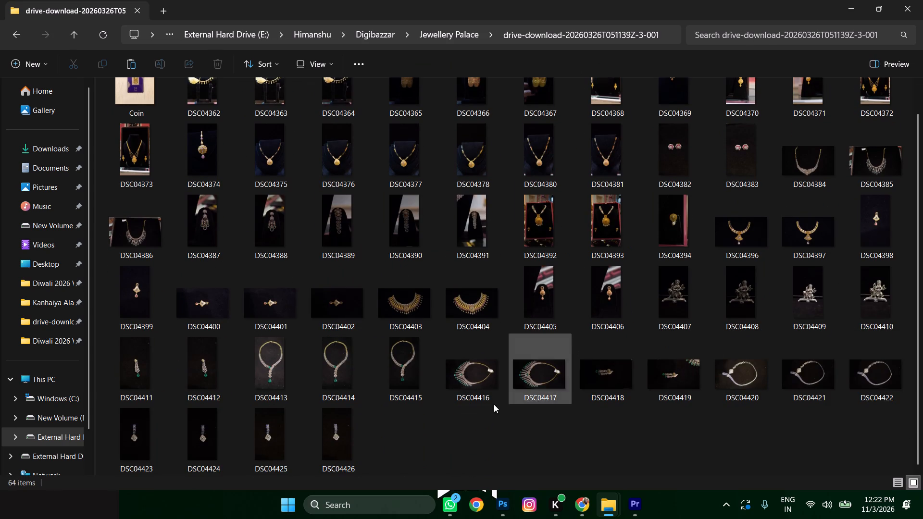
left_click(550, 434)
key("ctrl+v")
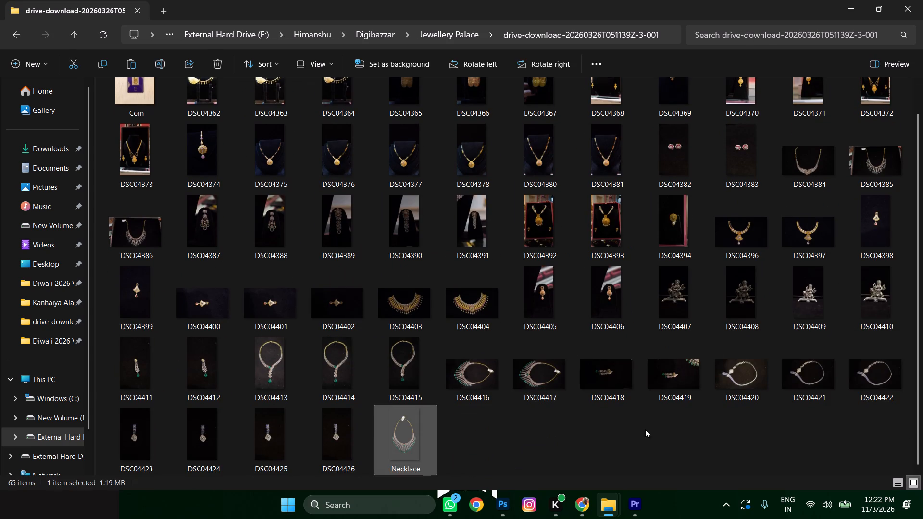
left_click(651, 430)
left_click(849, 5)
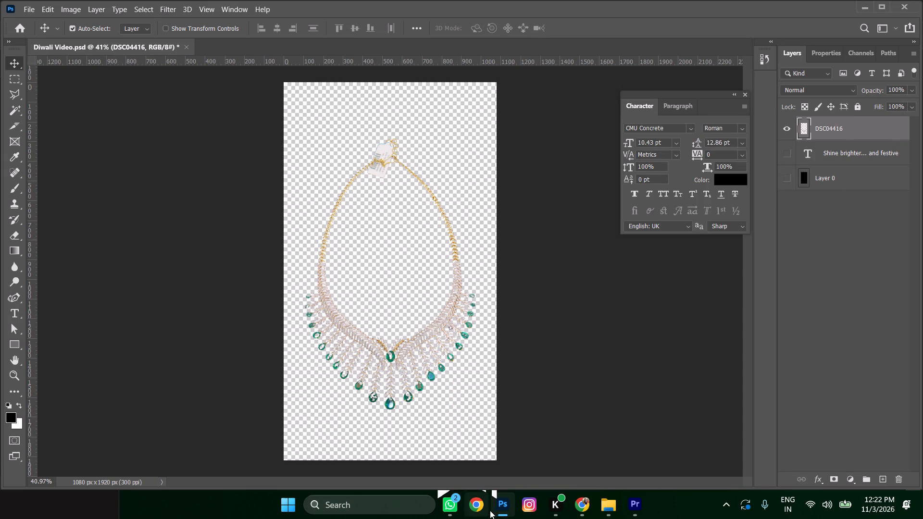
Save the Diwali Video.psd document.
key("ctrl+s")
Switch to Premiere Pro and import the Necklace image into the Diwali 2026 Videi- Jewellery Palace project.
left_click(599, 500)
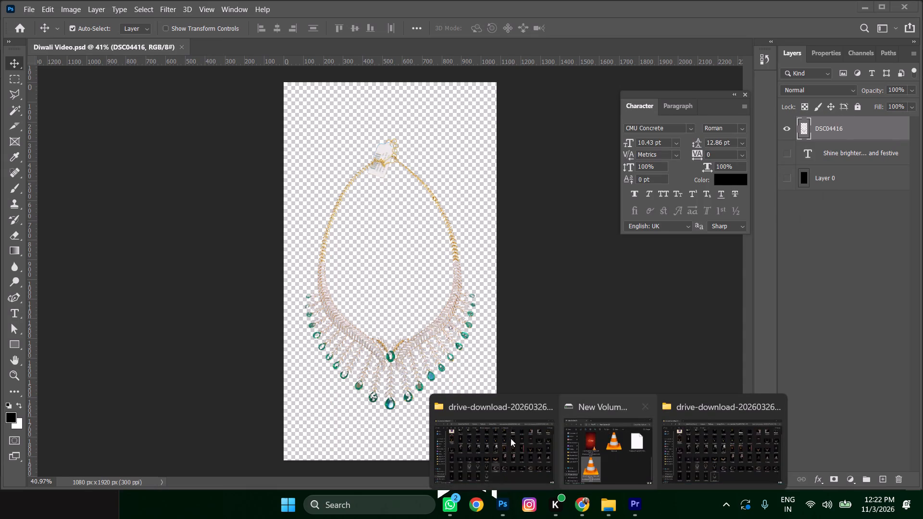
left_click(636, 504)
scroll(159, 382, "down", 6)
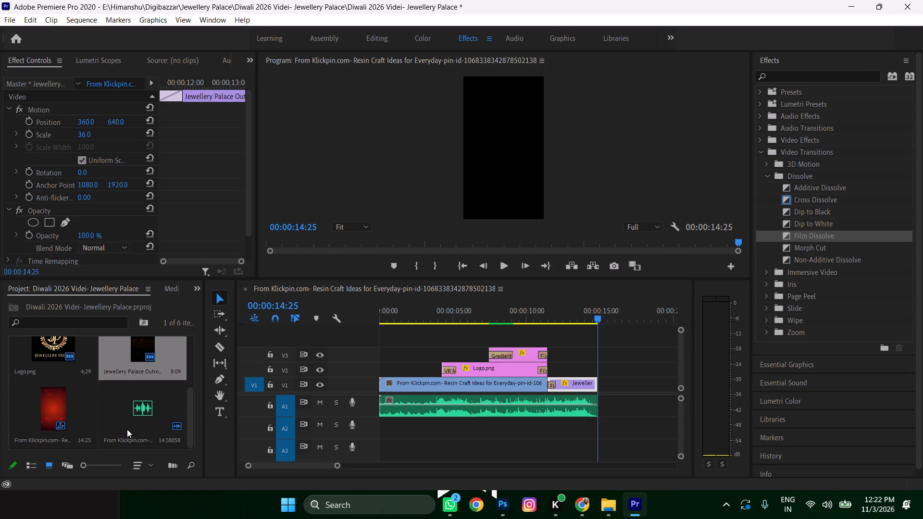
left_click(127, 428)
scroll(127, 428, "down", 4)
double_click(91, 444)
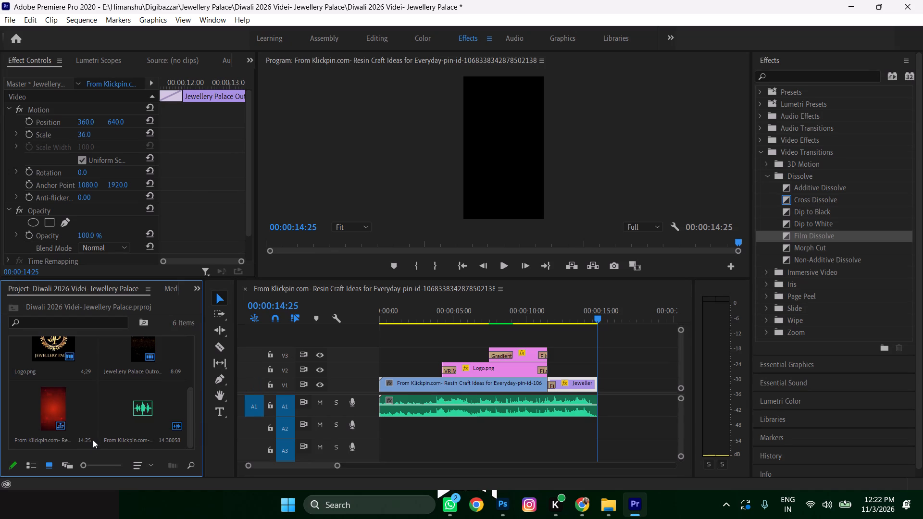
left_click(419, 232)
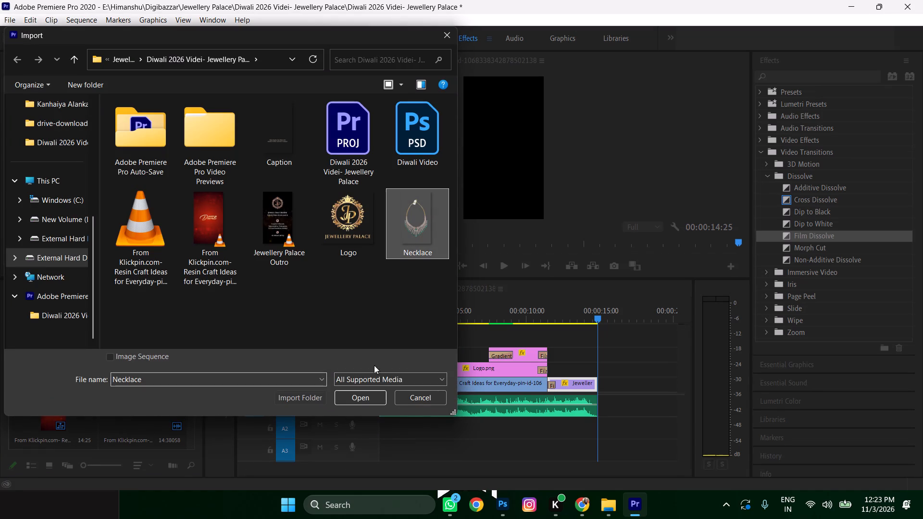
left_click(356, 393)
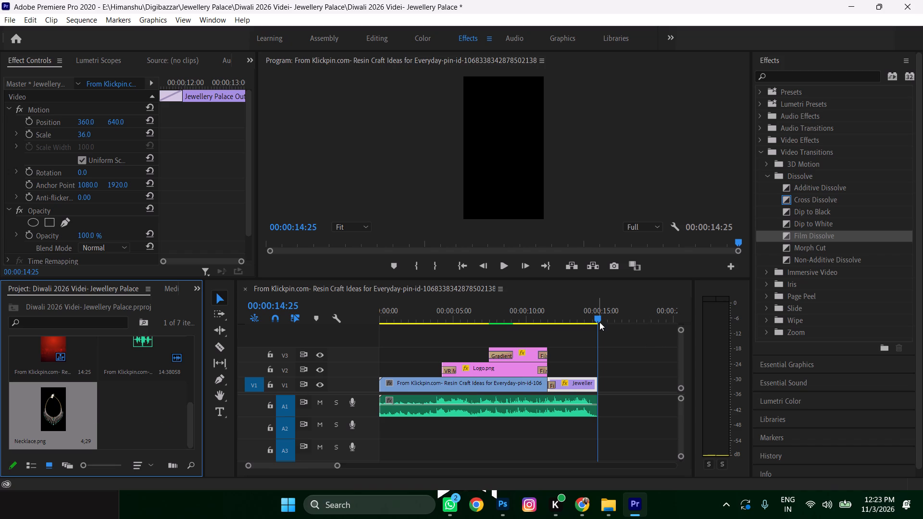
Play the sequence to 00:00:04:17 and place Necklace.png there on a new V4 video track above the other clips.
left_click_drag(596, 318, 276, 351)
key("space")
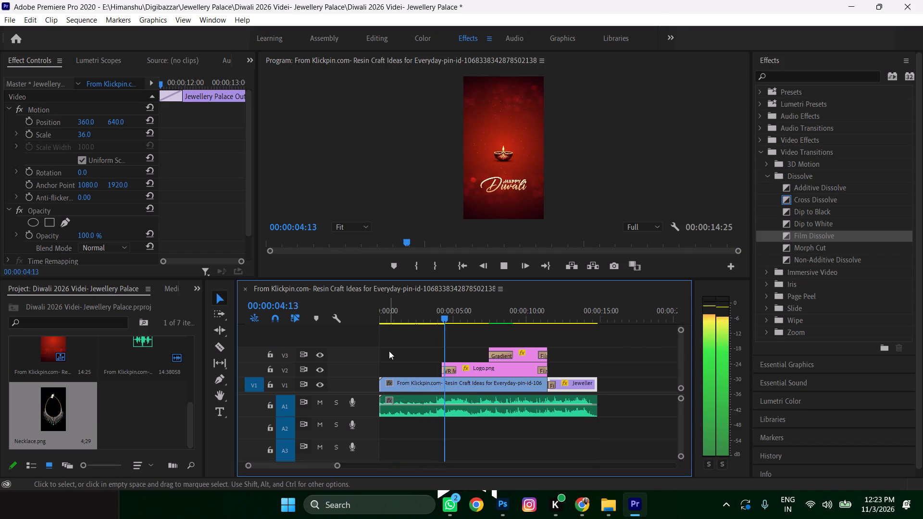
key("space")
left_click_drag(45, 406, 320, 353)
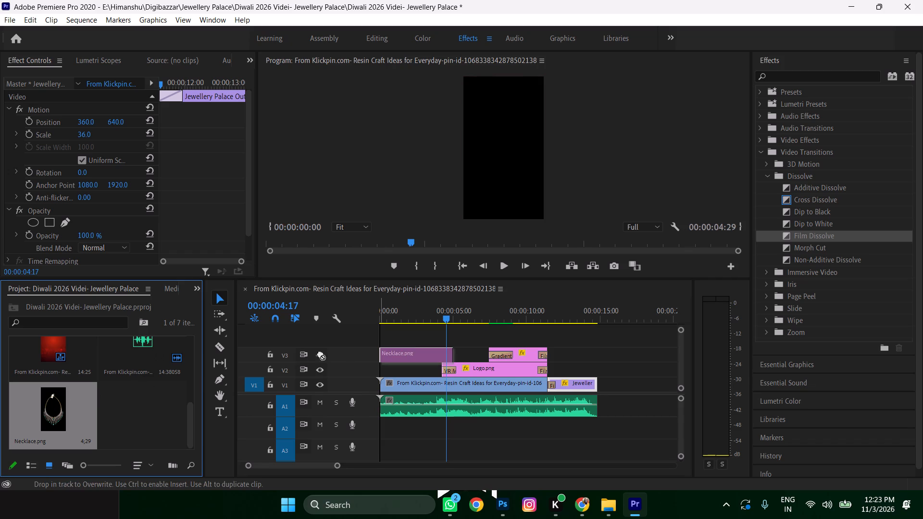
left_click_drag(320, 353, 448, 334)
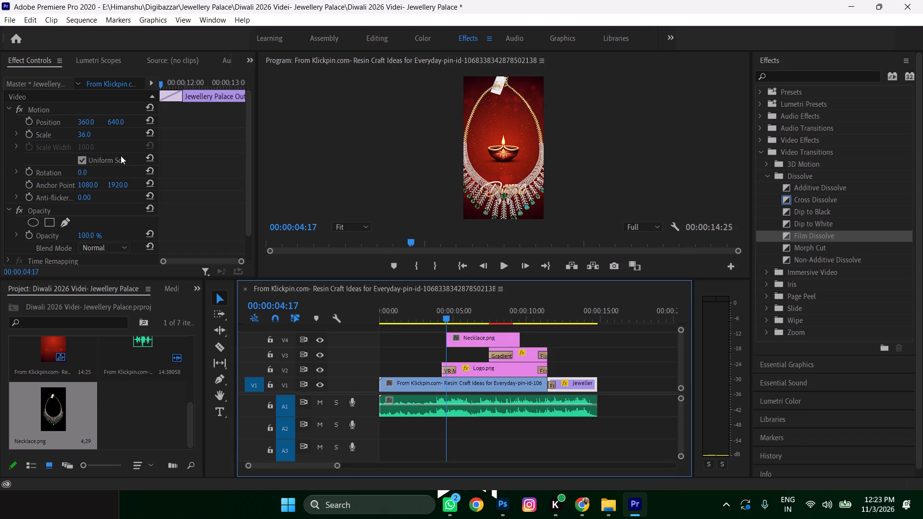
Scale the Necklace clip to 44, set its vertical position to 638 and rotate it to -29°.
left_click_drag(86, 135, 69, 138)
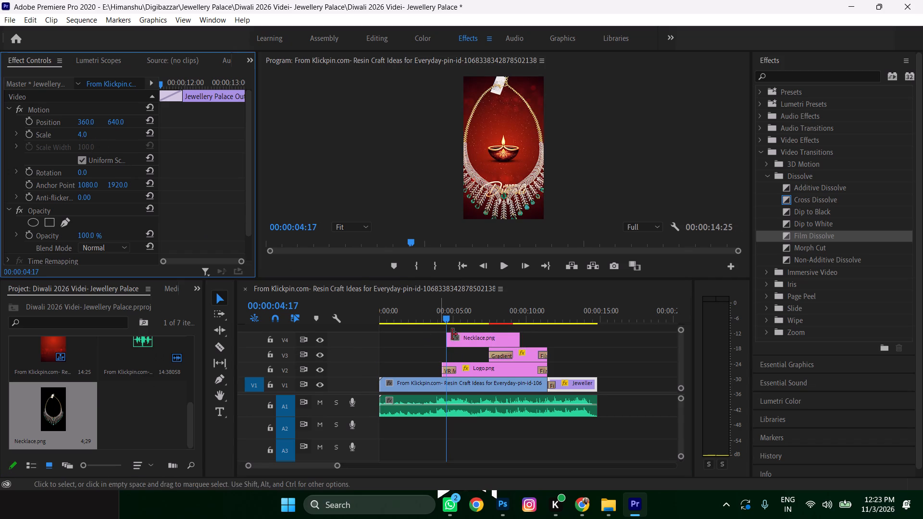
left_click(465, 336)
left_click_drag(86, 135, 62, 135)
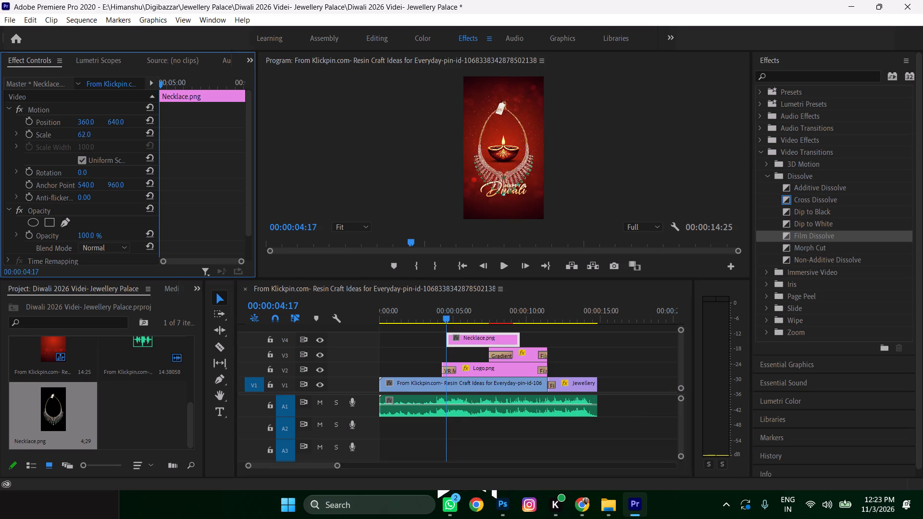
left_click_drag(62, 135, 52, 135)
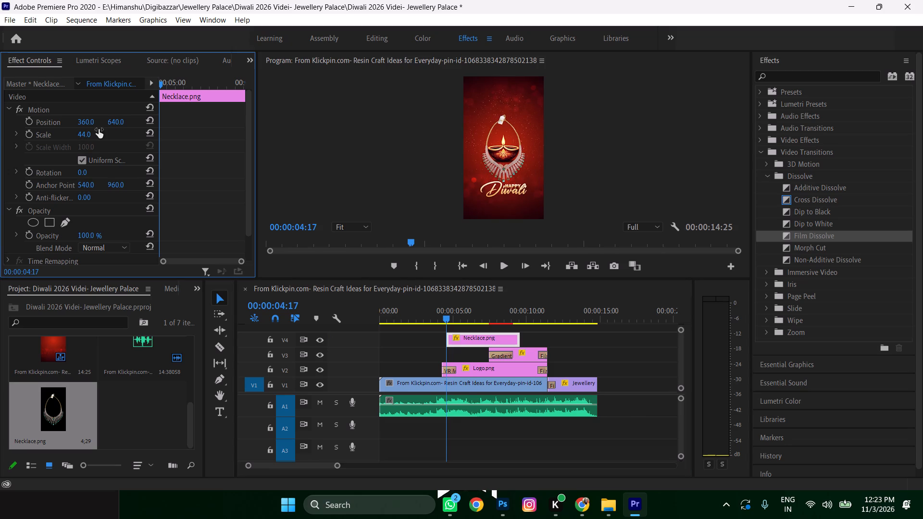
left_click(113, 119)
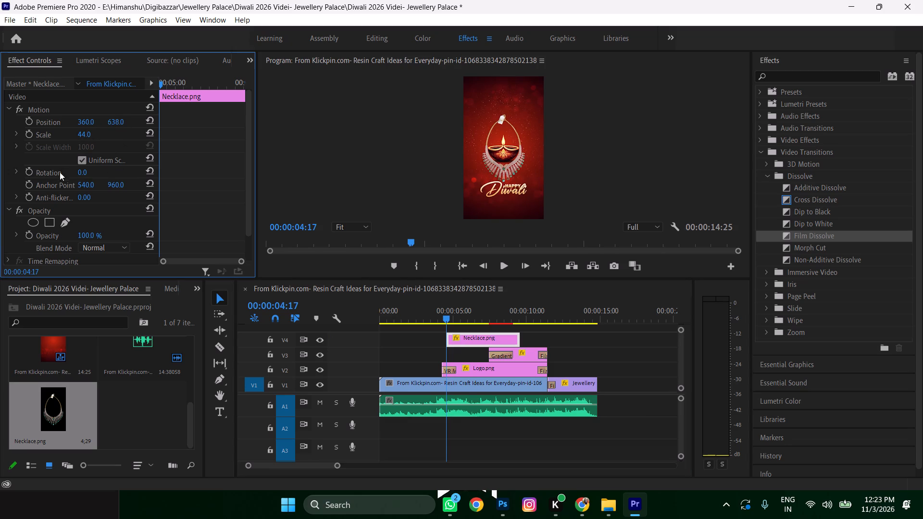
left_click_drag(84, 171, 71, 170)
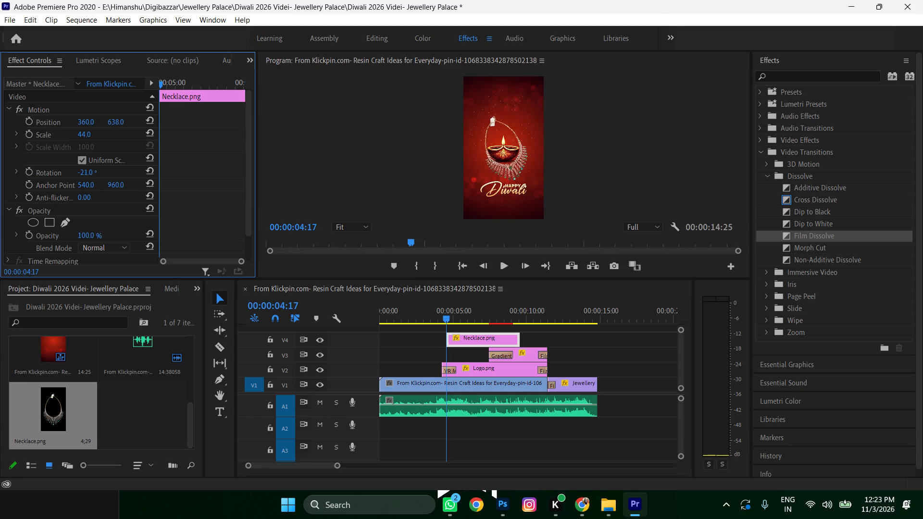
left_click_drag(71, 170, 66, 170)
Move the Necklace clip to position 33, 772 at the frame's left edge and reduce its scale to 26.
left_click_drag(84, 120, 20, 119)
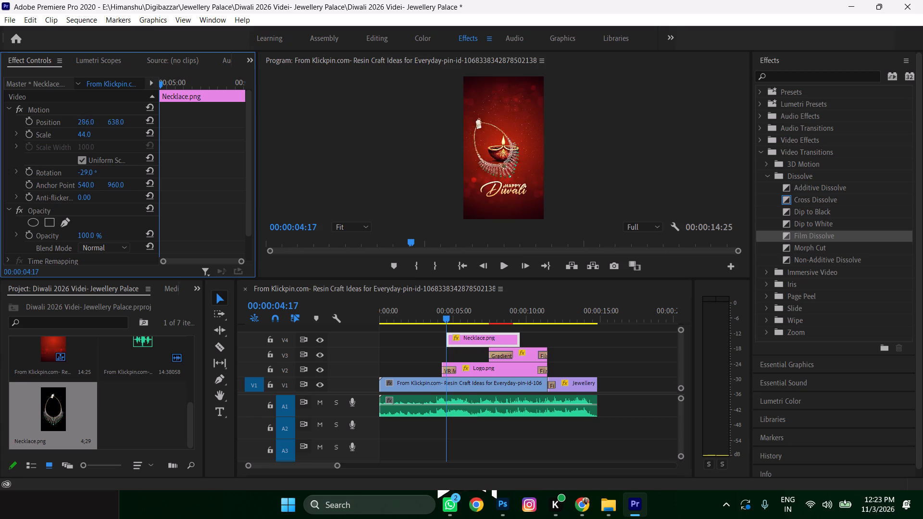
left_click_drag(20, 119, 158, 117)
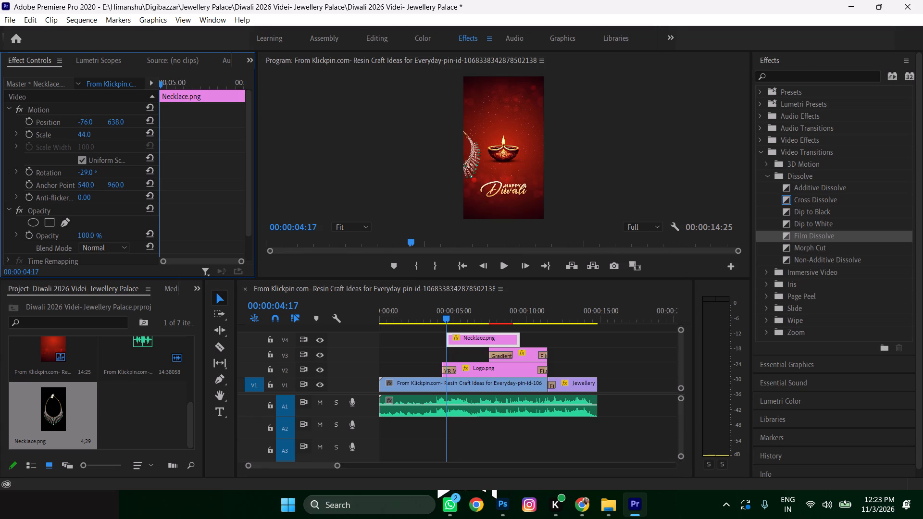
left_click_drag(158, 117, 180, 117)
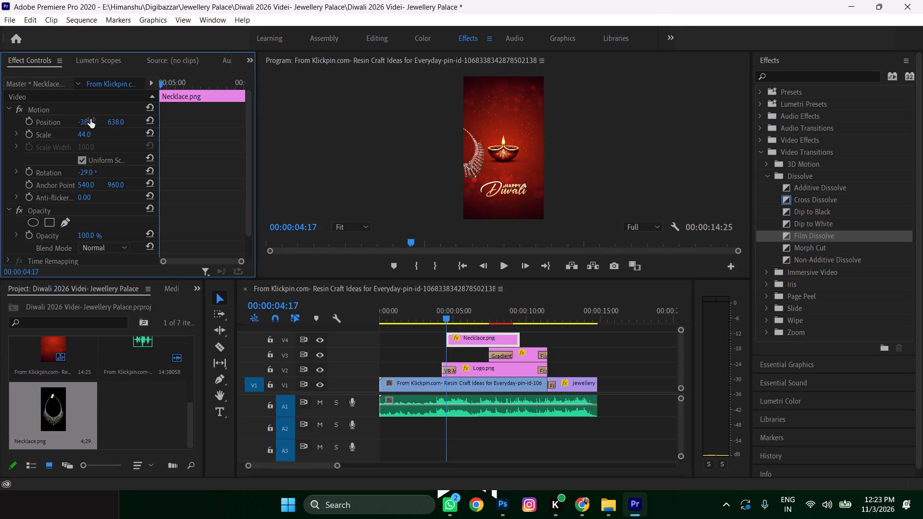
left_click_drag(90, 134, 77, 134)
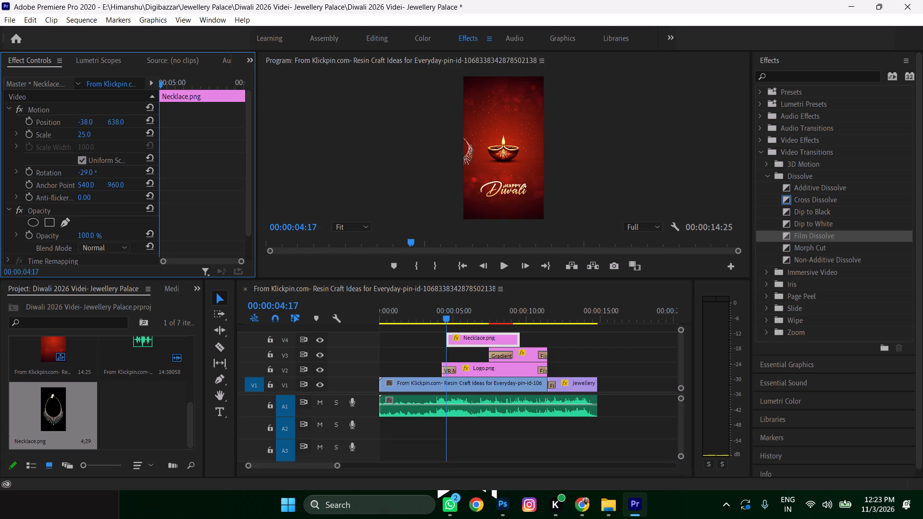
left_click_drag(77, 134, 75, 134)
left_click_drag(115, 121, 146, 122)
left_click_drag(146, 122, 196, 119)
left_click_drag(88, 123, 89, 123)
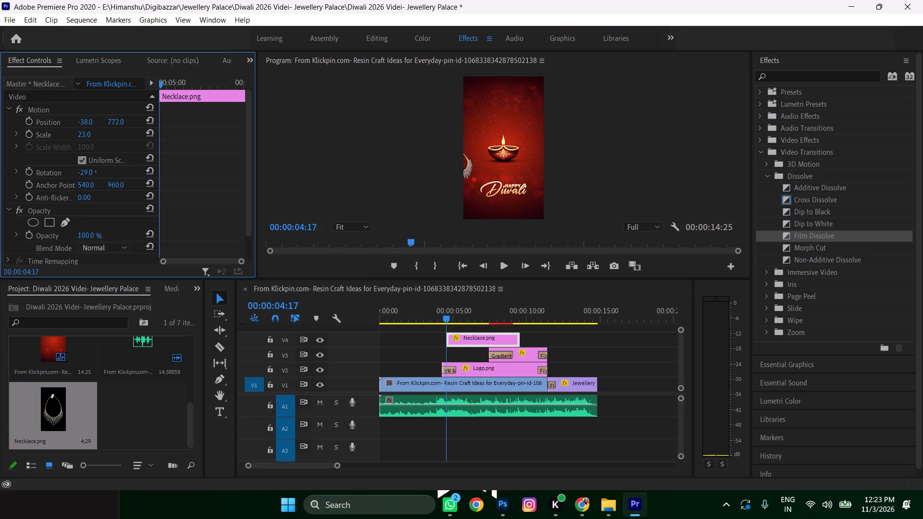
left_click_drag(89, 123, 135, 127)
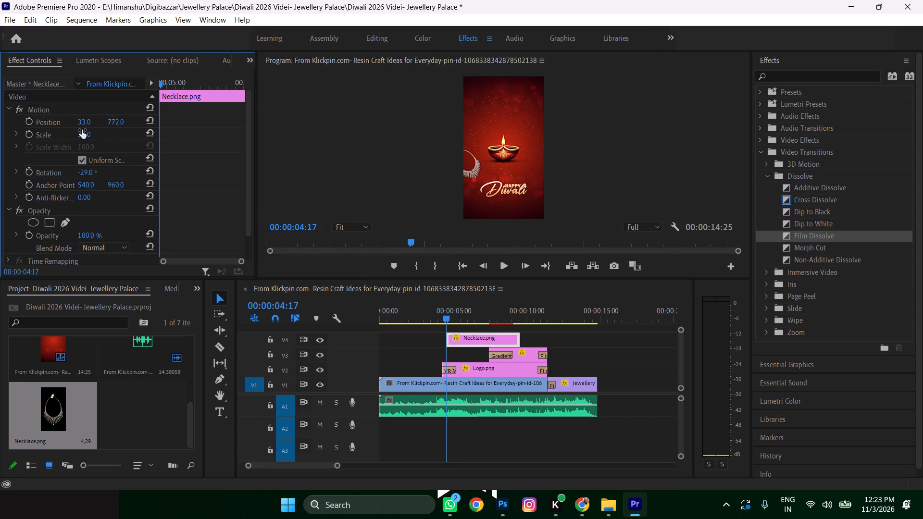
left_click(83, 133)
Fine-tune the Necklace clip to scale 27 and vertical position 829, checking its appearance beside the diya during playback.
key("space")
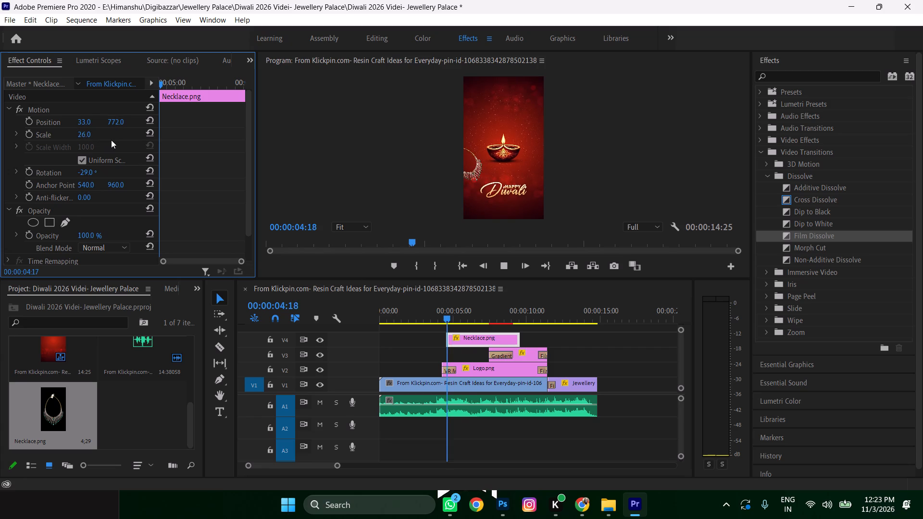
key("space")
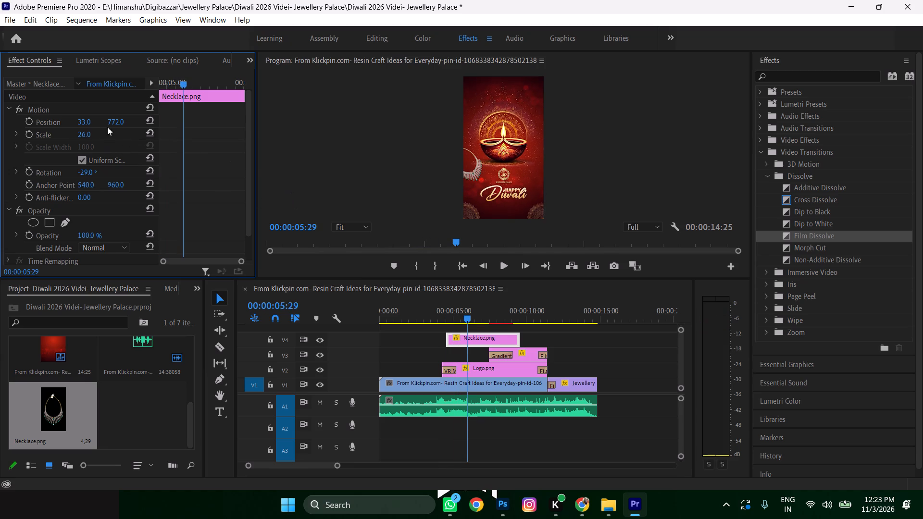
left_click(86, 135)
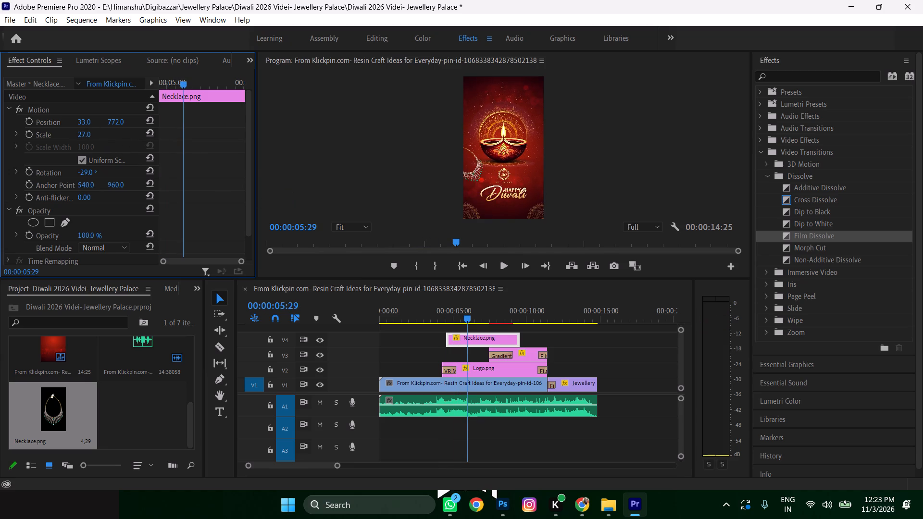
left_click_drag(119, 119, 172, 126)
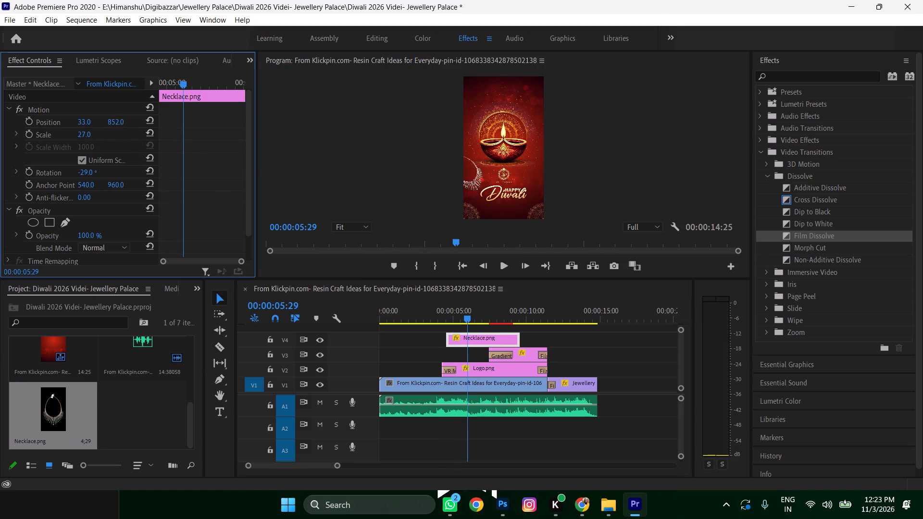
left_click_drag(172, 126, 164, 133)
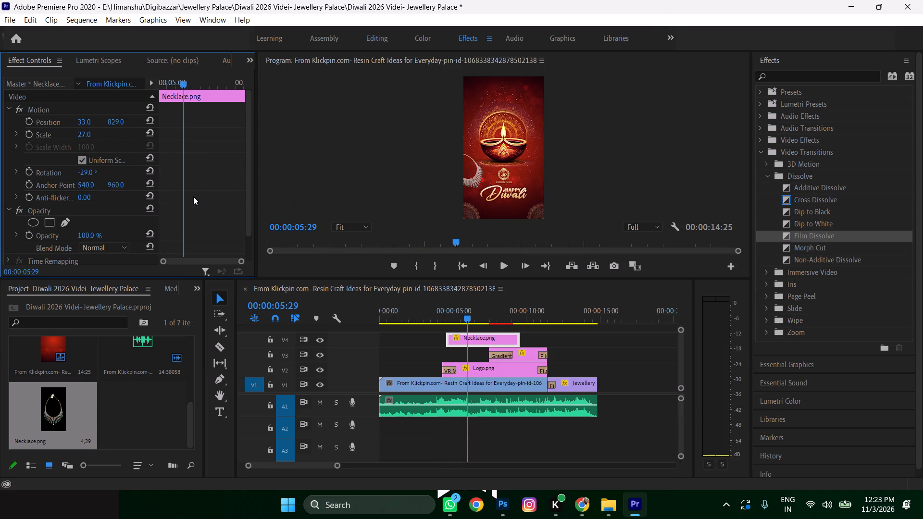
left_click_drag(464, 318, 416, 320)
key("space")
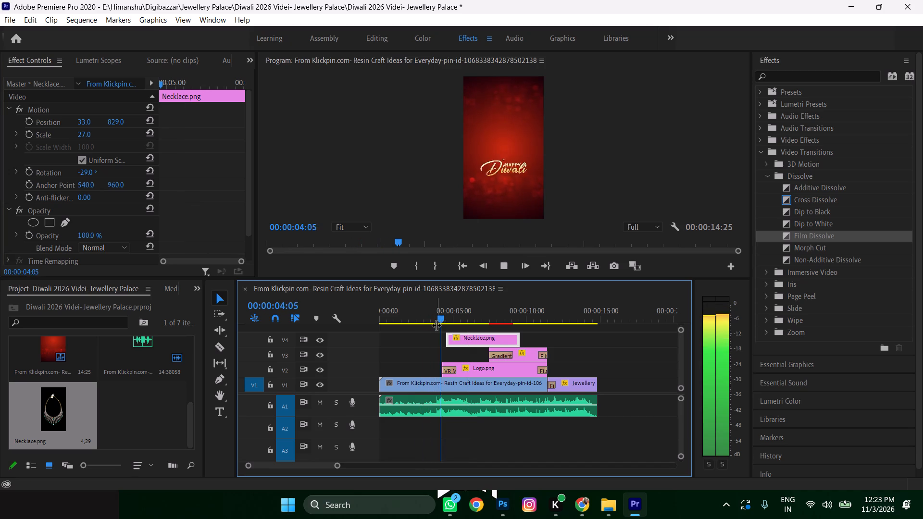
key("space")
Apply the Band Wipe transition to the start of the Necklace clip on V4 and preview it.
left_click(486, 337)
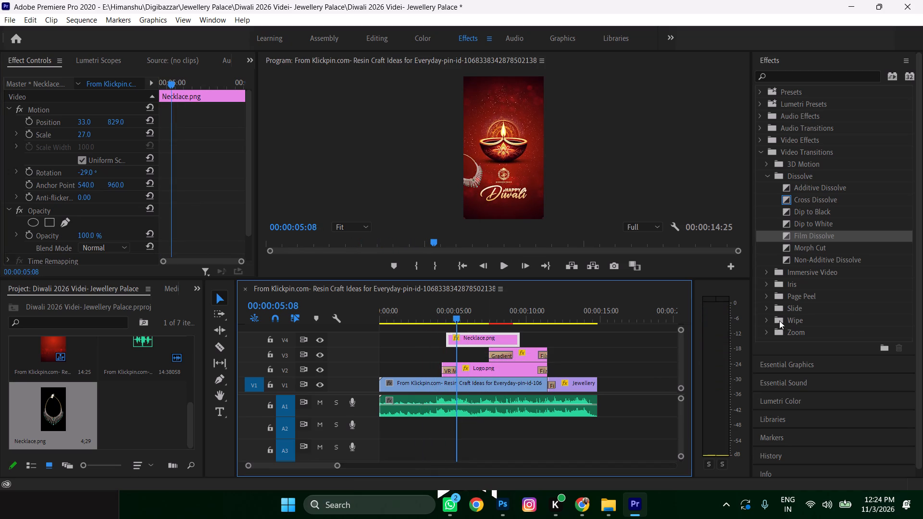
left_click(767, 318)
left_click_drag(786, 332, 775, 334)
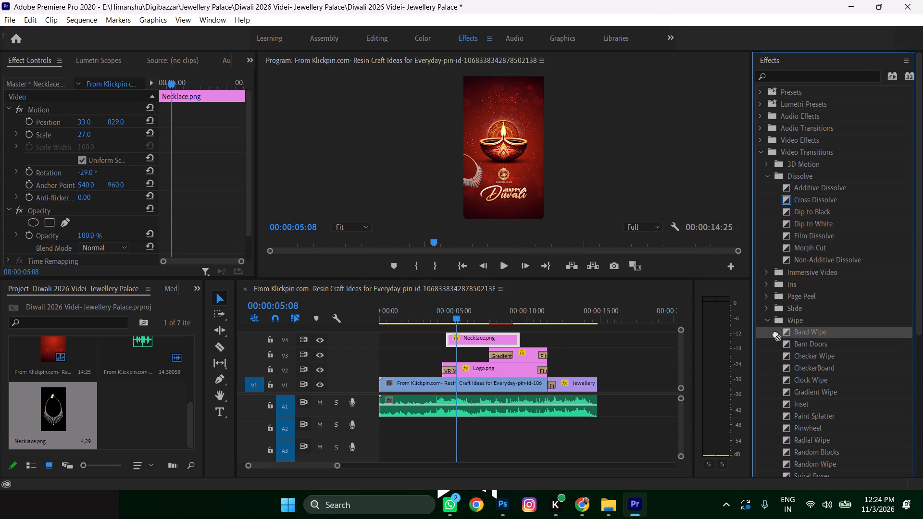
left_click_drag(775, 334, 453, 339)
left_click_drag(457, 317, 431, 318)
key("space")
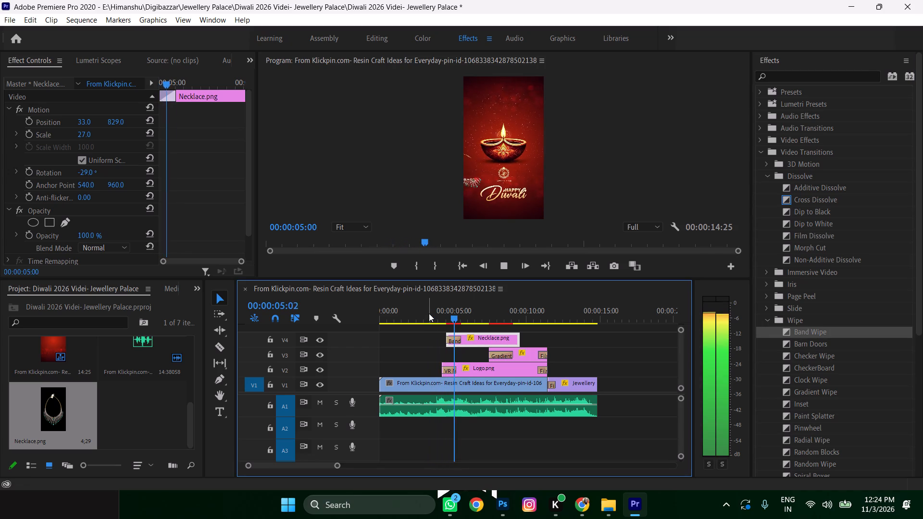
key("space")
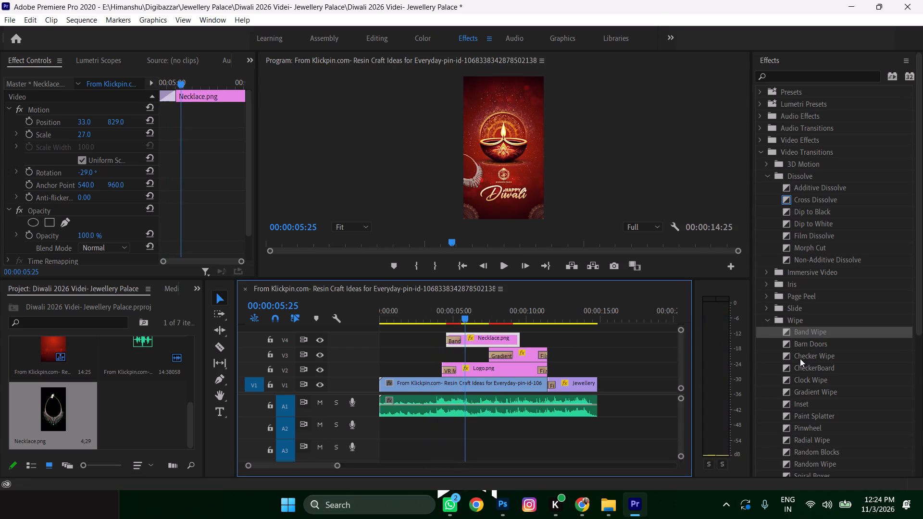
Replace the transition at the Necklace clip's start with Gradient Wipe at a softness of about 13, and preview it.
scroll(836, 358, "down", 3)
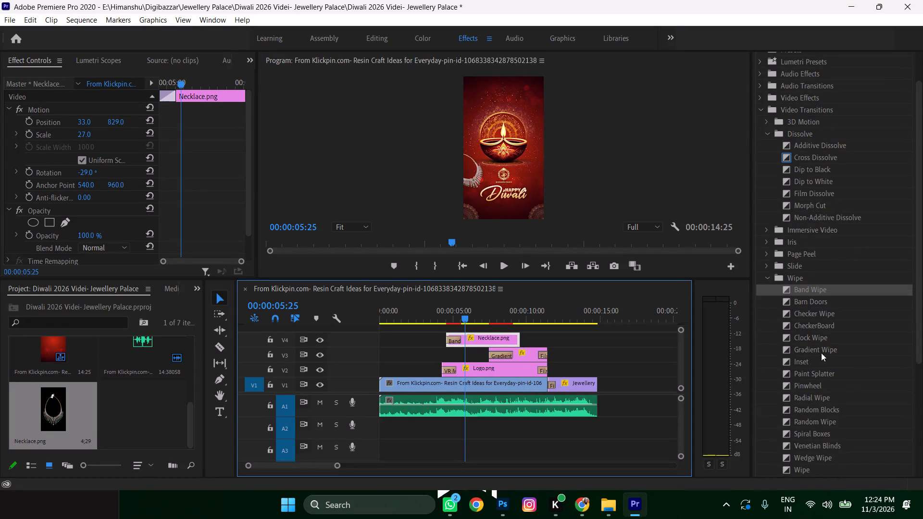
left_click_drag(786, 347, 453, 337)
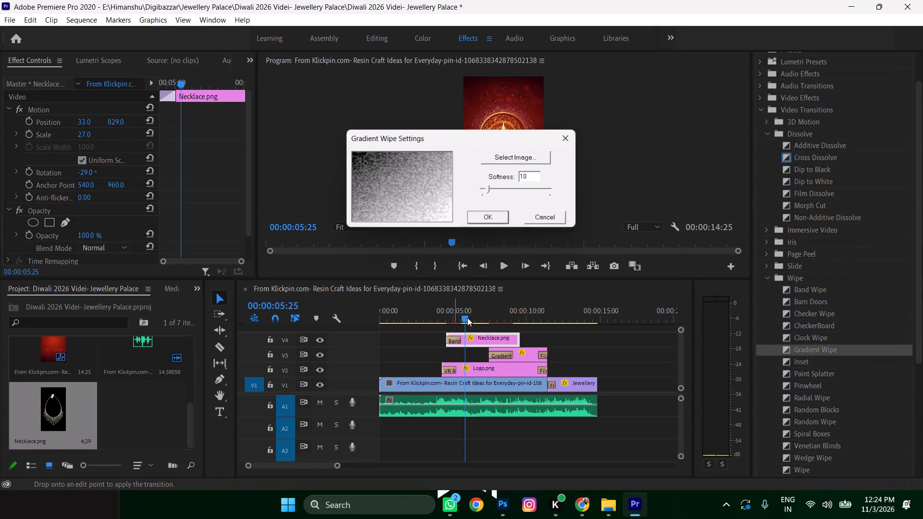
left_click_drag(487, 191, 492, 191)
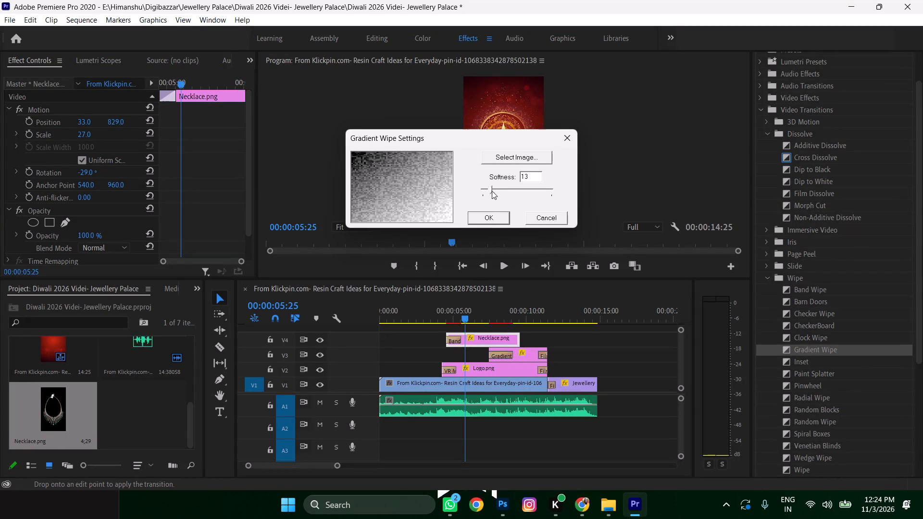
left_click_drag(492, 191, 493, 191)
left_click(489, 217)
left_click_drag(465, 315, 429, 322)
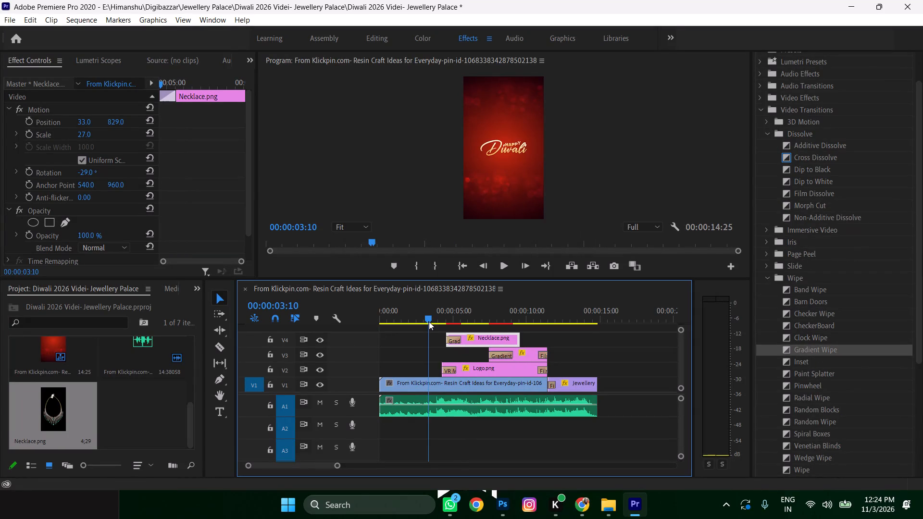
key("space")
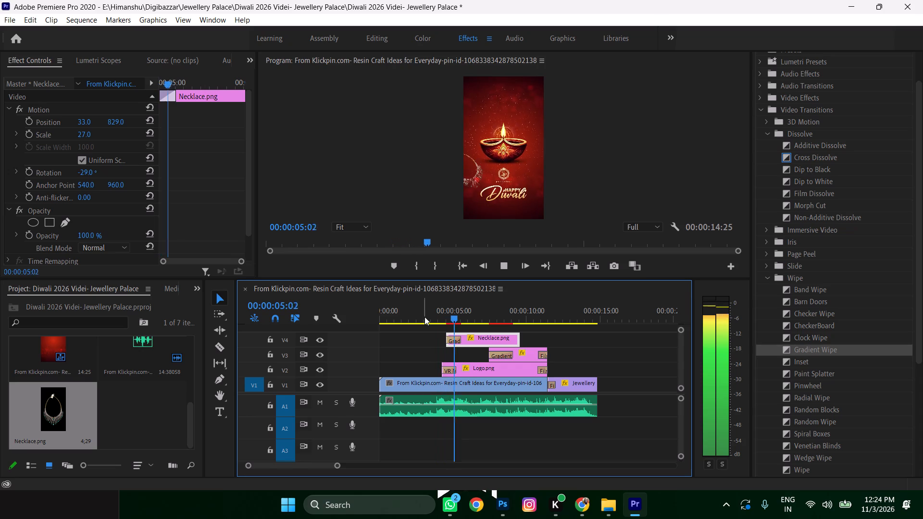
key("space")
key("space")
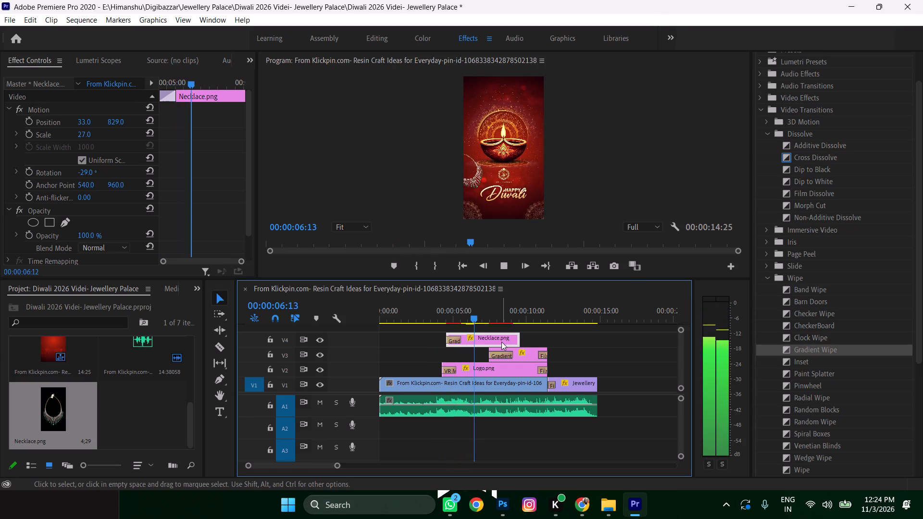
key("space")
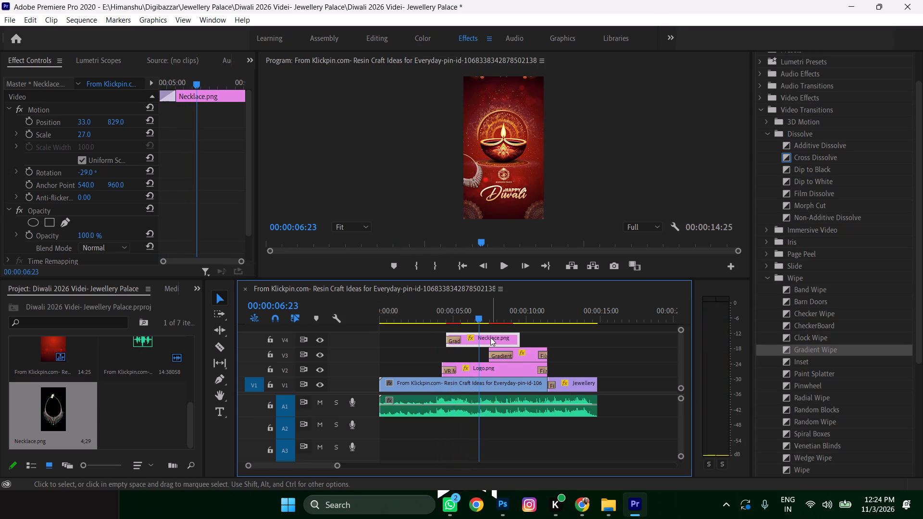
Set the Necklace clip's scale to 28 and its vertical position to 858.
left_click(87, 134)
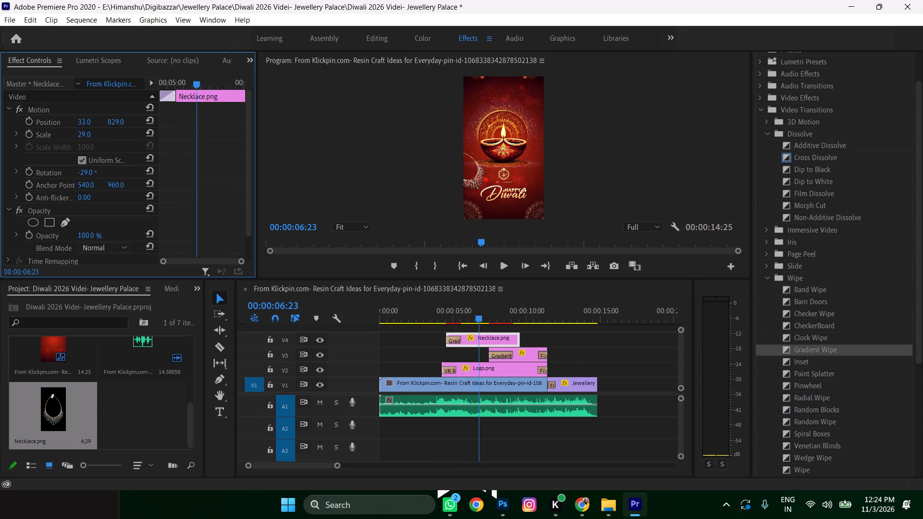
left_click_drag(115, 120, 111, 124)
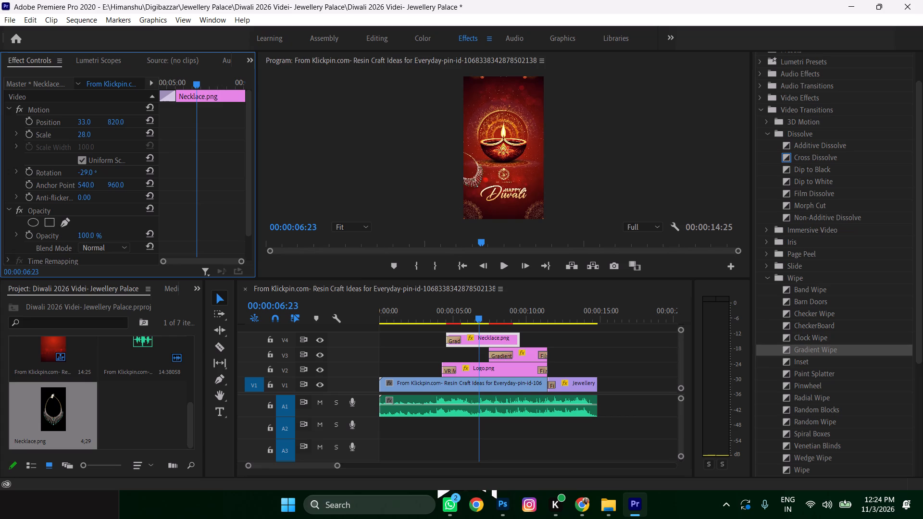
left_click_drag(111, 124, 132, 124)
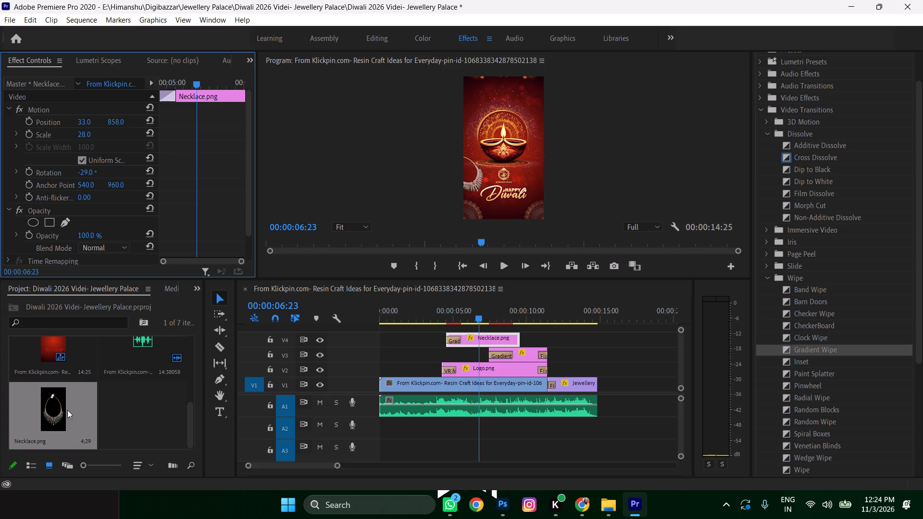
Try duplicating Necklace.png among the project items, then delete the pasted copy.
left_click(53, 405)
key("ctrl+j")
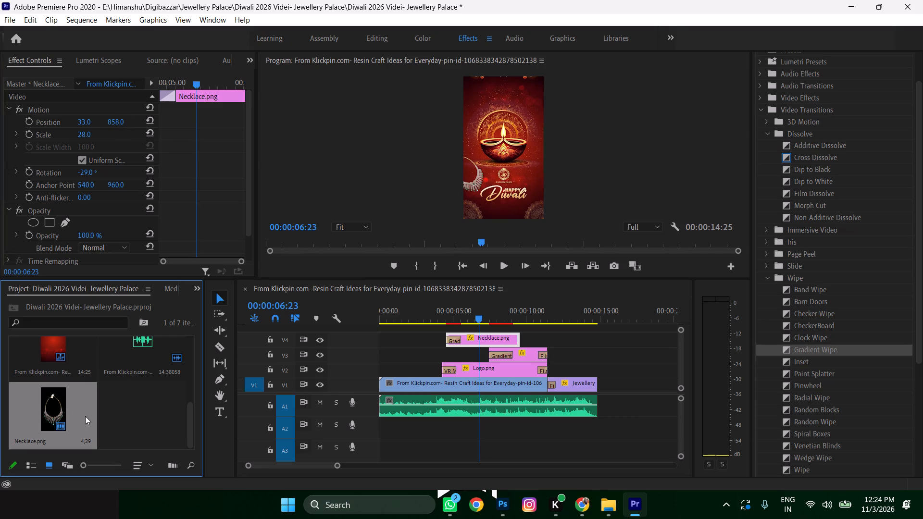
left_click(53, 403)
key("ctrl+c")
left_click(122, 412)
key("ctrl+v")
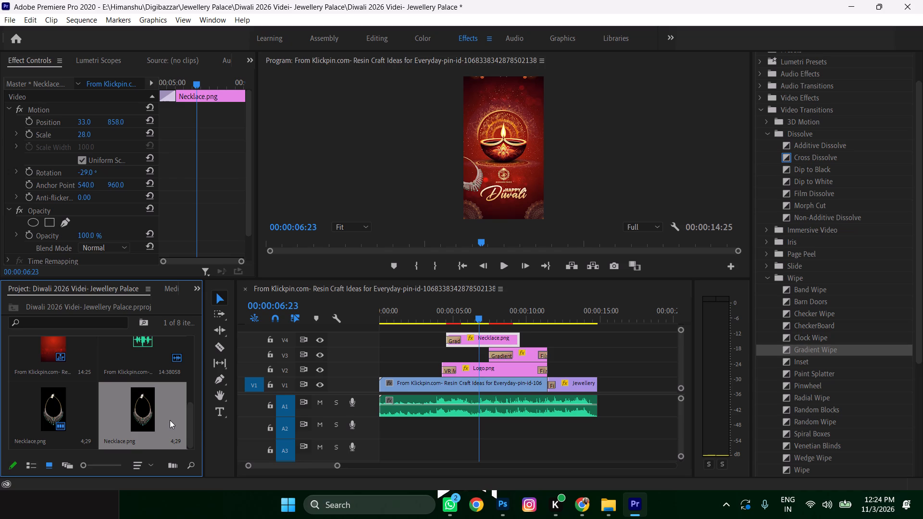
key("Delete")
Duplicate the Necklace clip with its transition from V4 onto a new V5 track at the same time position.
left_click(498, 342)
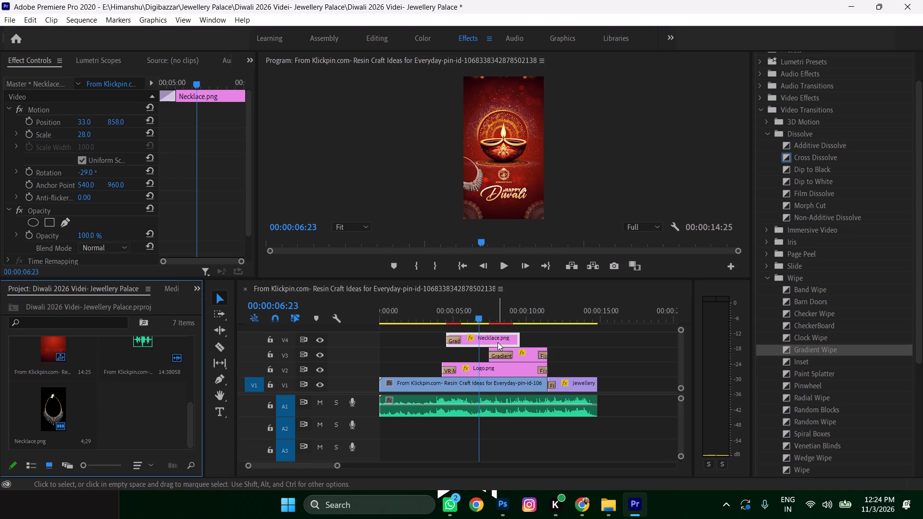
left_click_drag(496, 337, 495, 328, "alt")
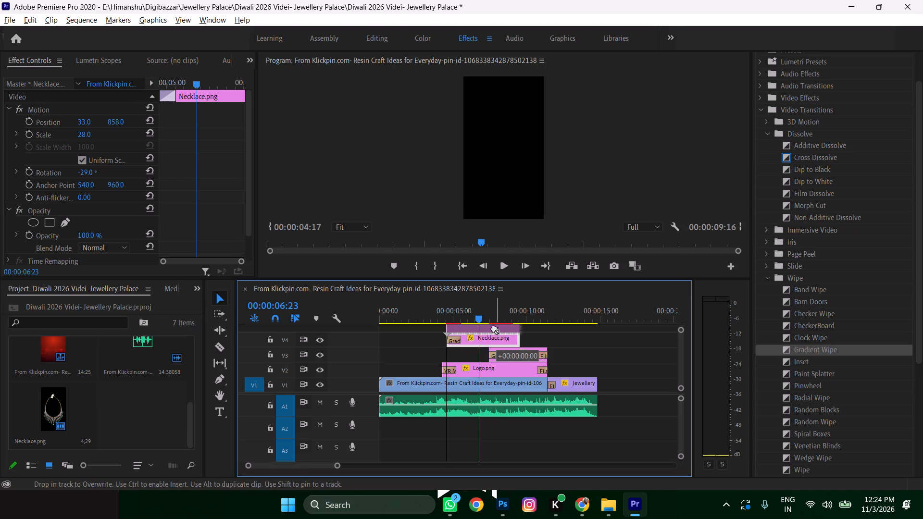
left_click(497, 330)
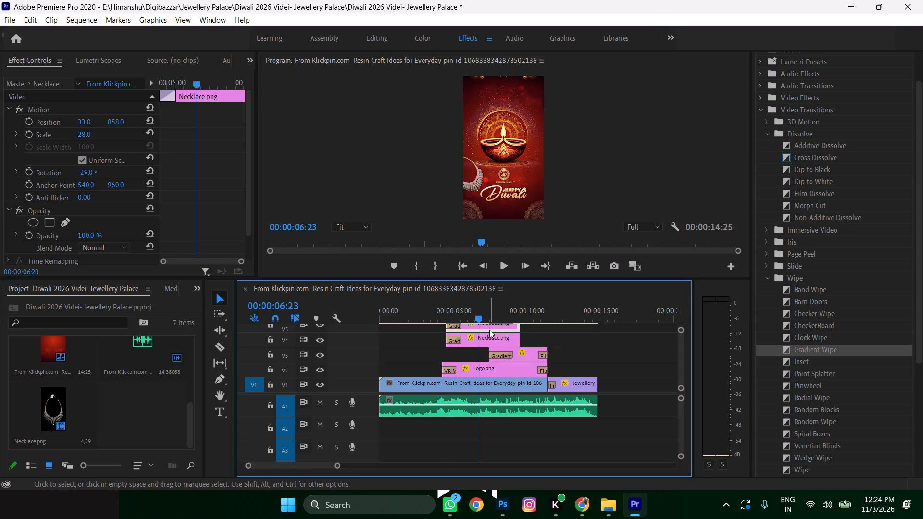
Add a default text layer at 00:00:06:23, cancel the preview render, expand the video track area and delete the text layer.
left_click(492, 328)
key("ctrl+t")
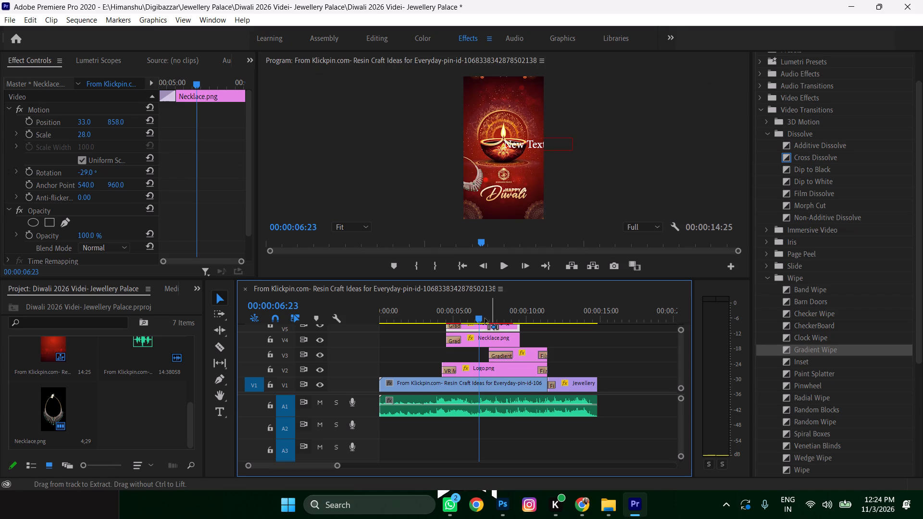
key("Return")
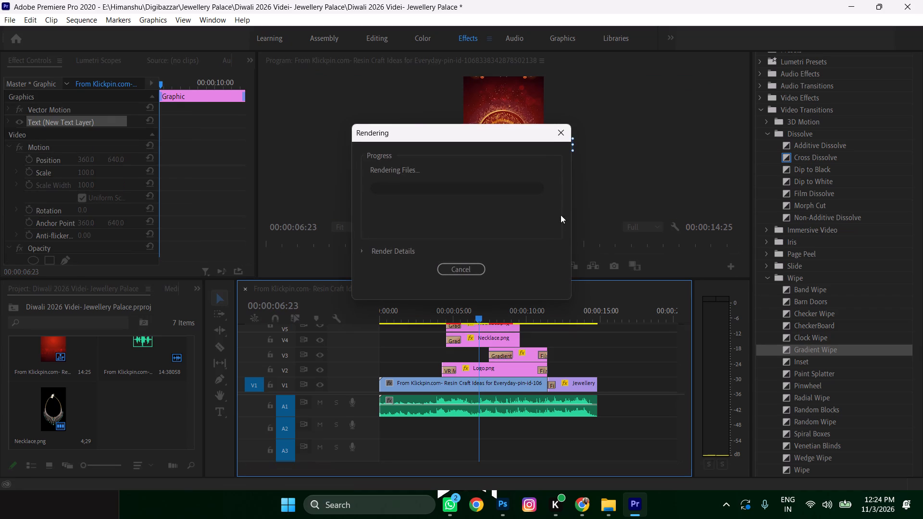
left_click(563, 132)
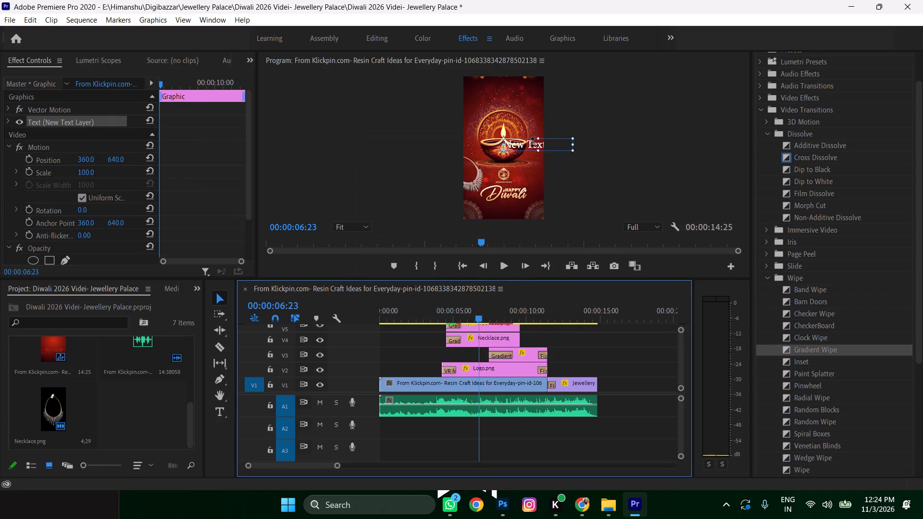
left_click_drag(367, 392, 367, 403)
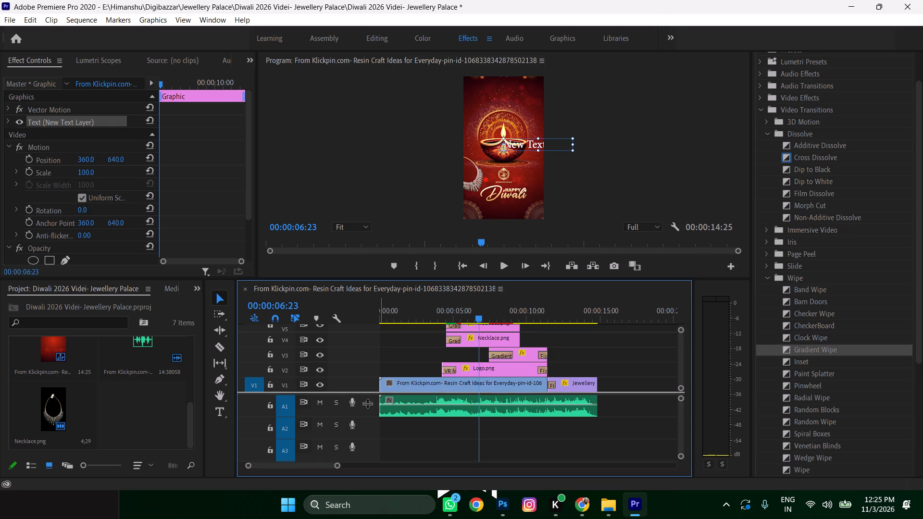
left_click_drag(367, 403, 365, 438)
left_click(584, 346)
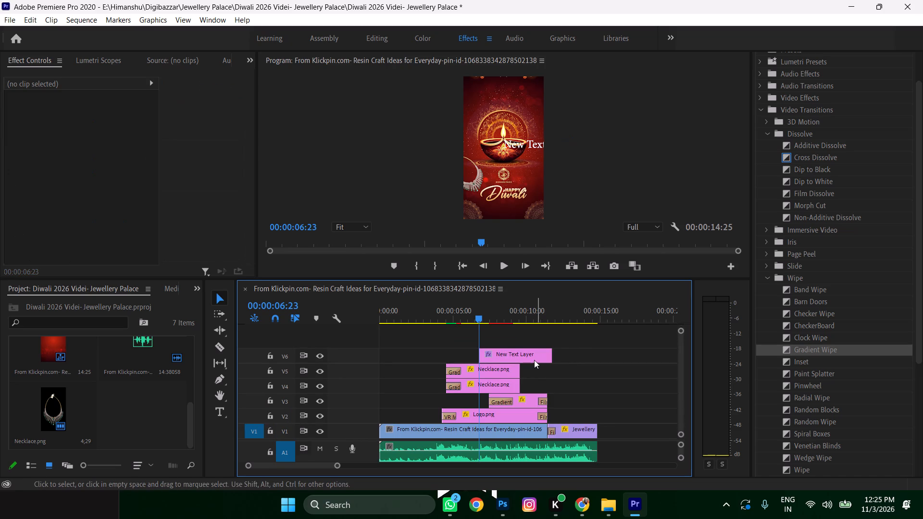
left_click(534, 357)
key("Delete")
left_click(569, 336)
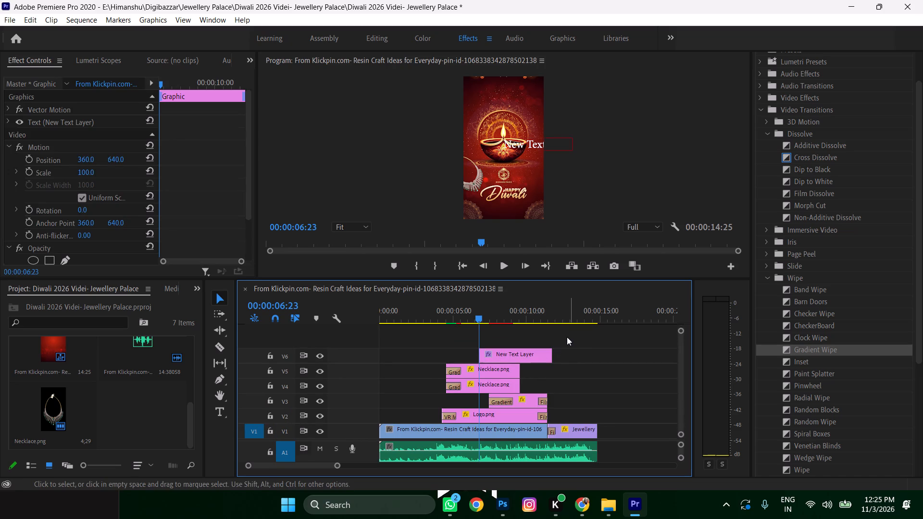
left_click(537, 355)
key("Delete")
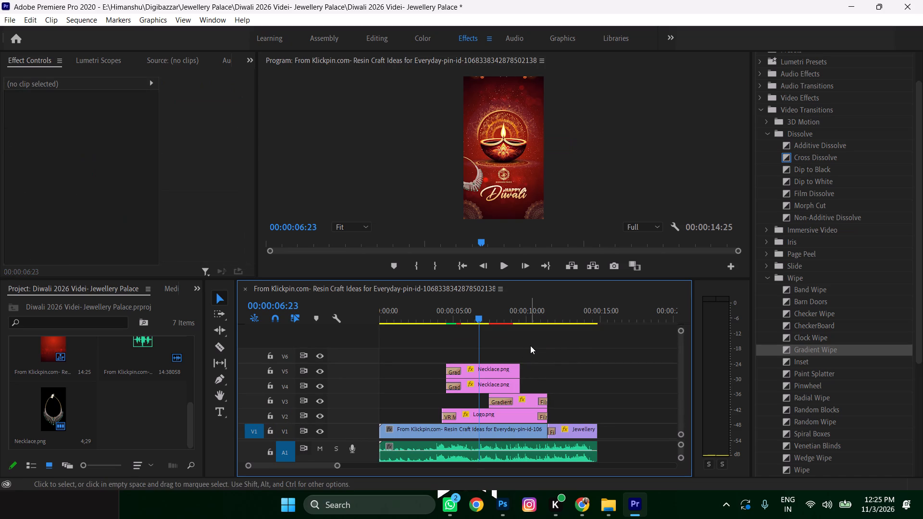
Rotate the duplicate Necklace clip on V5 to 41° and set its horizontal position to 728 at the frame's opposite edge.
left_click(506, 373)
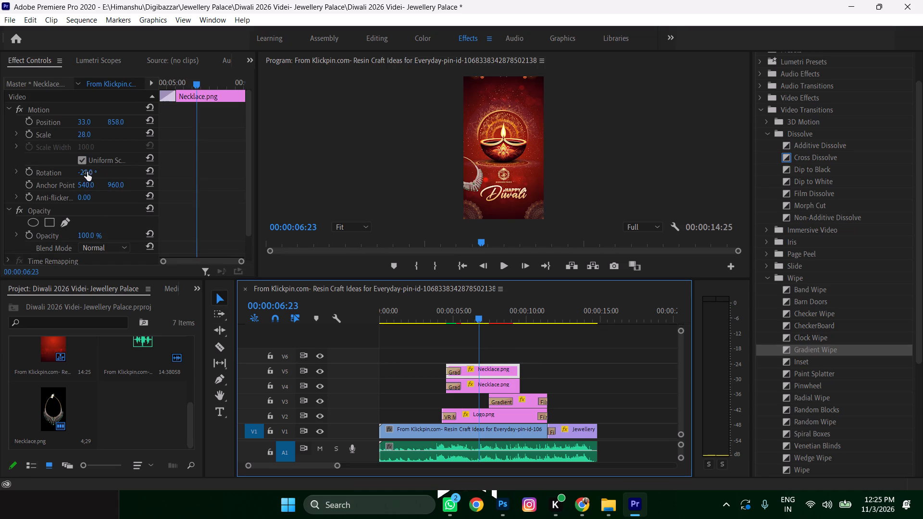
left_click_drag(87, 172, 90, 170)
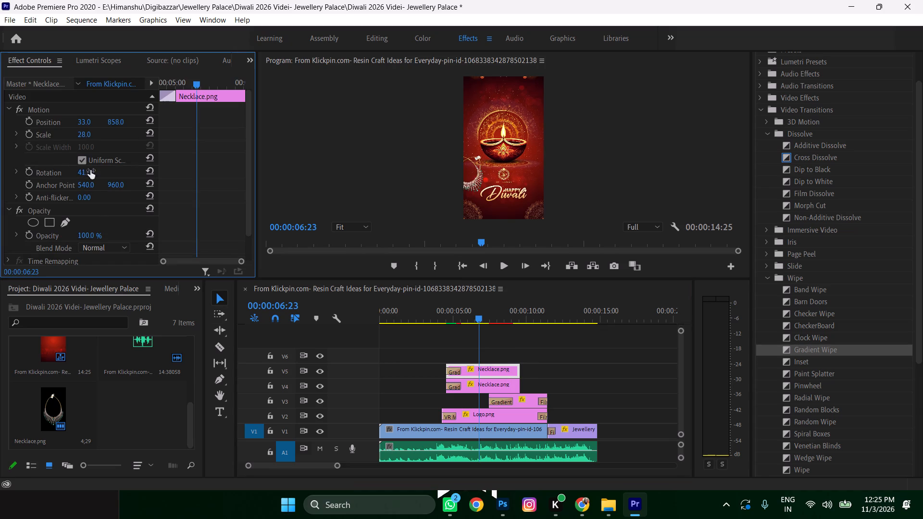
left_click_drag(90, 170, 133, 179)
left_click_drag(86, 121, 138, 128)
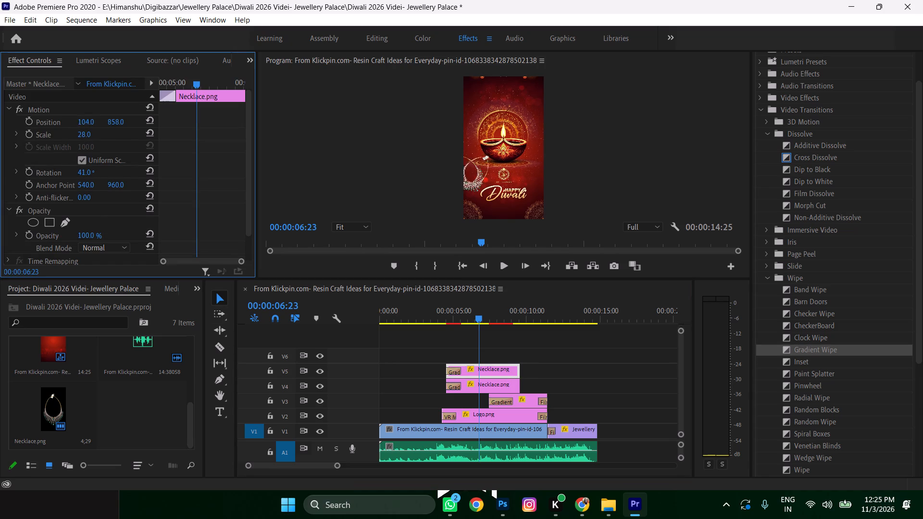
left_click_drag(138, 128, 509, 134)
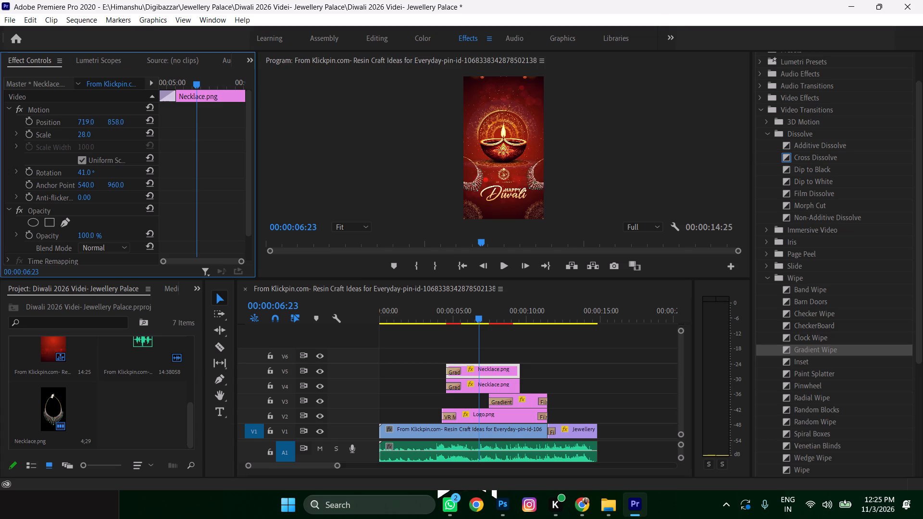
left_click_drag(509, 134, 515, 135)
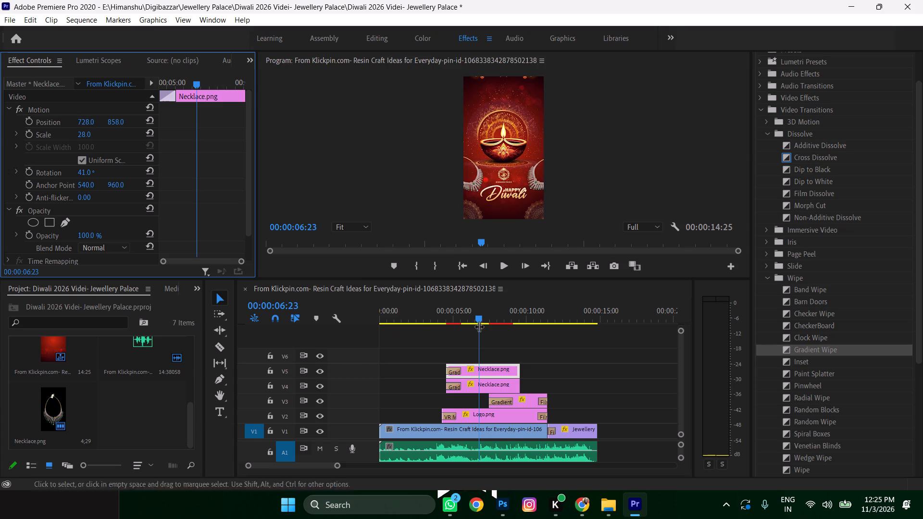
Play the sequence from near its beginning to check both necklaces and their transitions, and return the playhead to 00:00:00:00.
left_click_drag(480, 319, 393, 324)
key("space")
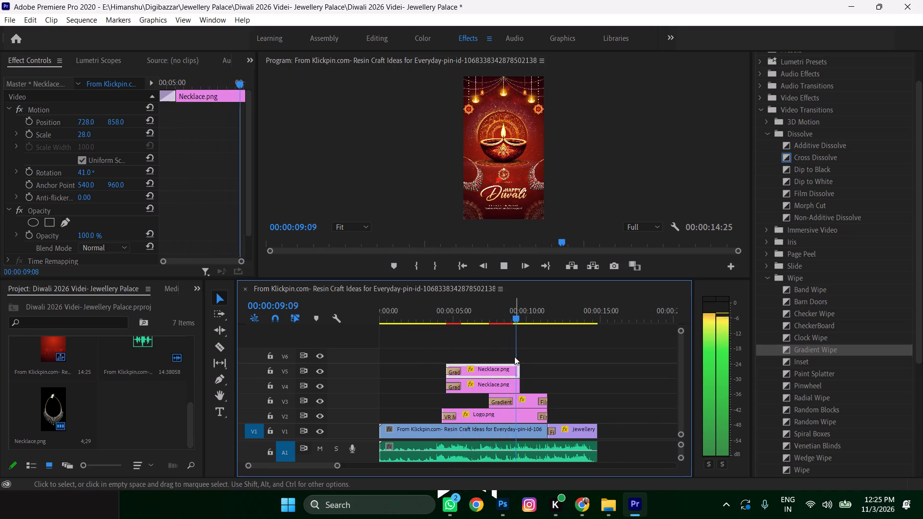
key("space")
left_click_drag(534, 314, 245, 326)
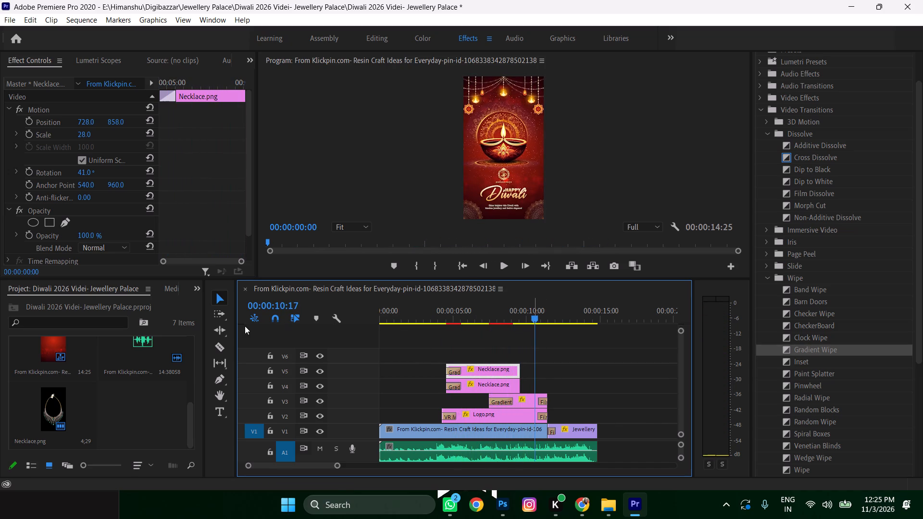
left_click_drag(245, 326, 242, 326)
left_click(492, 156)
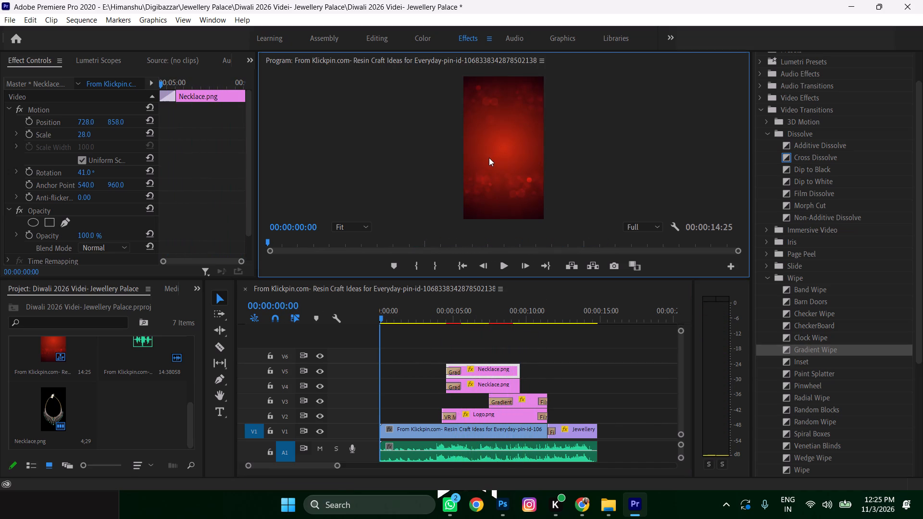
Save the project.
key("ctrl+s")
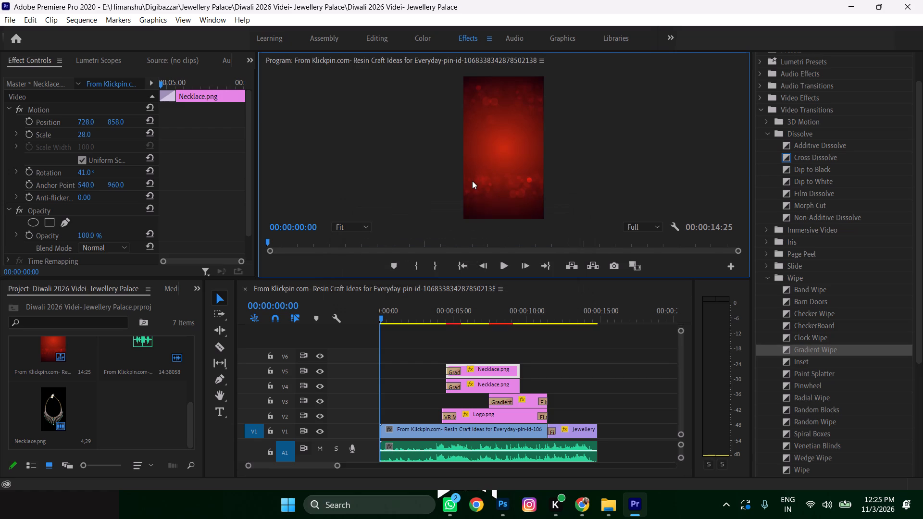
Play the whole sequence from the start in an enlarged program monitor to check it through to the outro.
key("grave")
key("space")
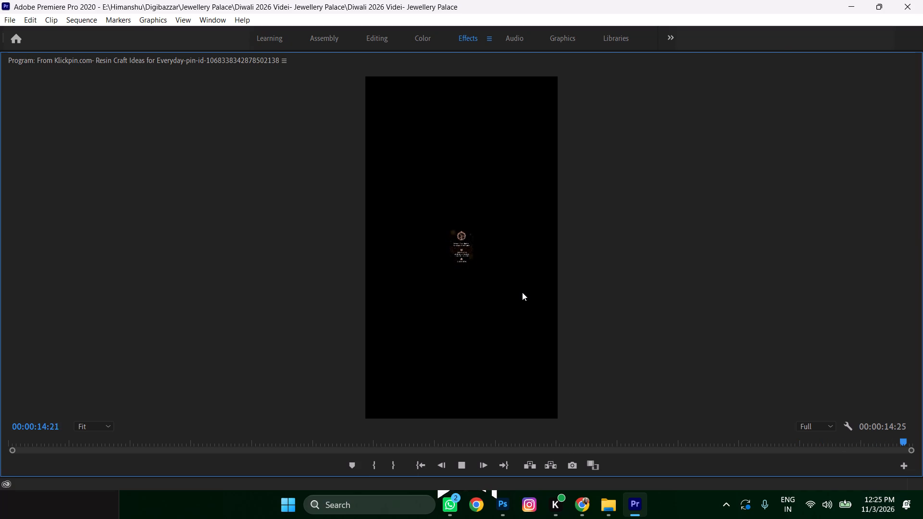
key("grave")
Set the scale of the Jewellery Palace Outro clip on V1 to 35 and save the project.
left_click(583, 433)
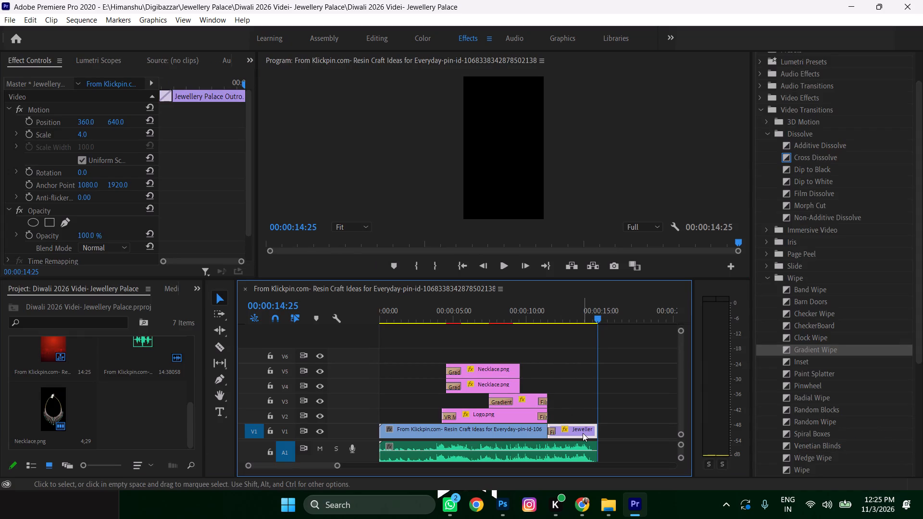
left_click_drag(596, 317, 583, 324)
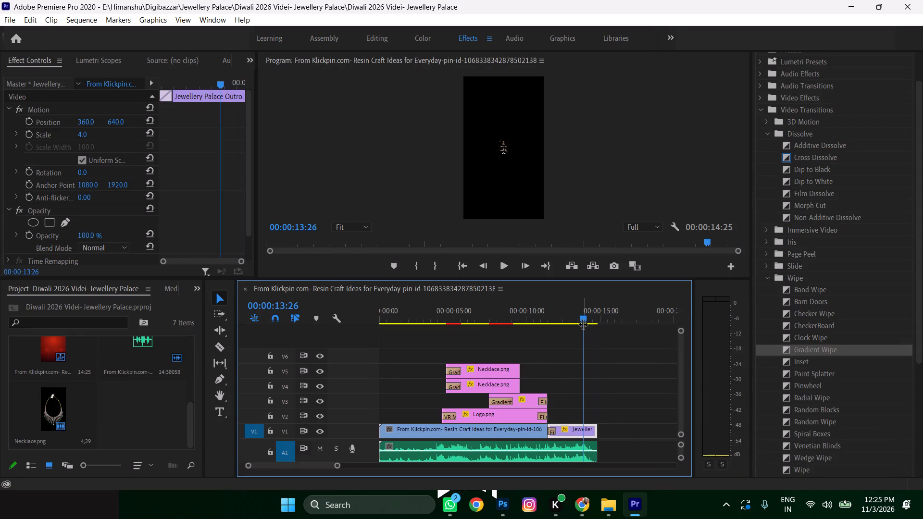
left_click_drag(81, 132, 127, 133)
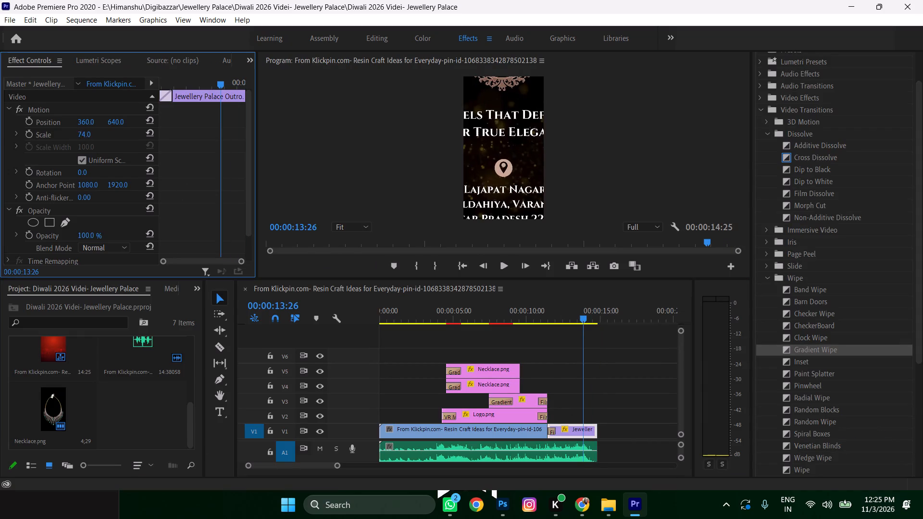
left_click_drag(127, 133, 103, 136)
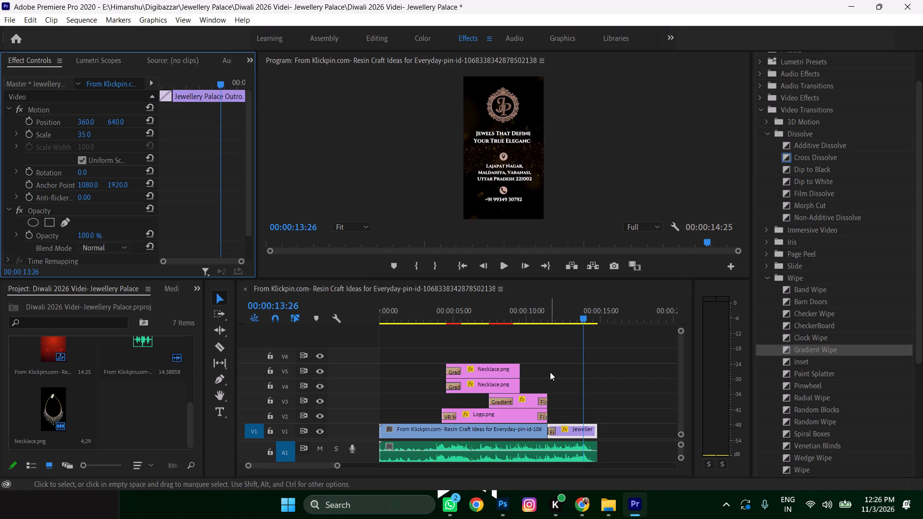
left_click_drag(582, 317, 475, 326)
key("ctrl+s")
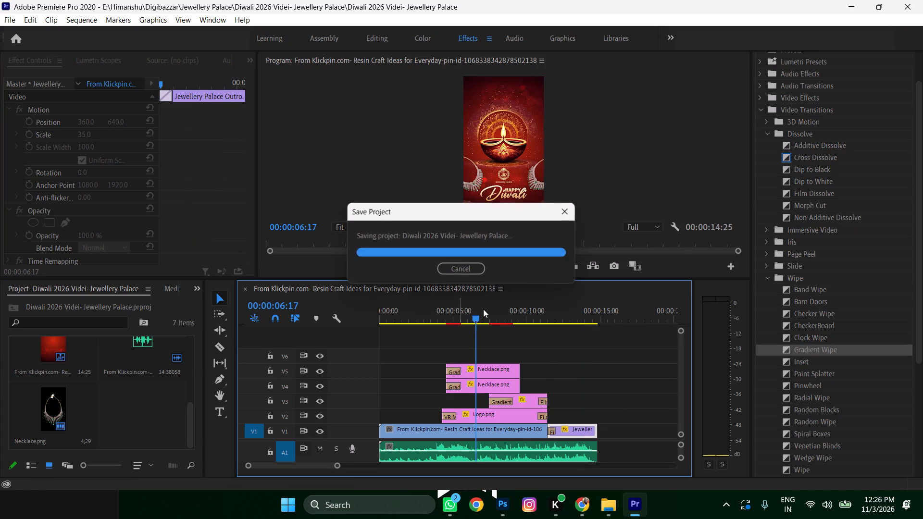
Extend both Necklace clips on V4 and V5 to end together with the Logo and Caption clips below them.
key("space")
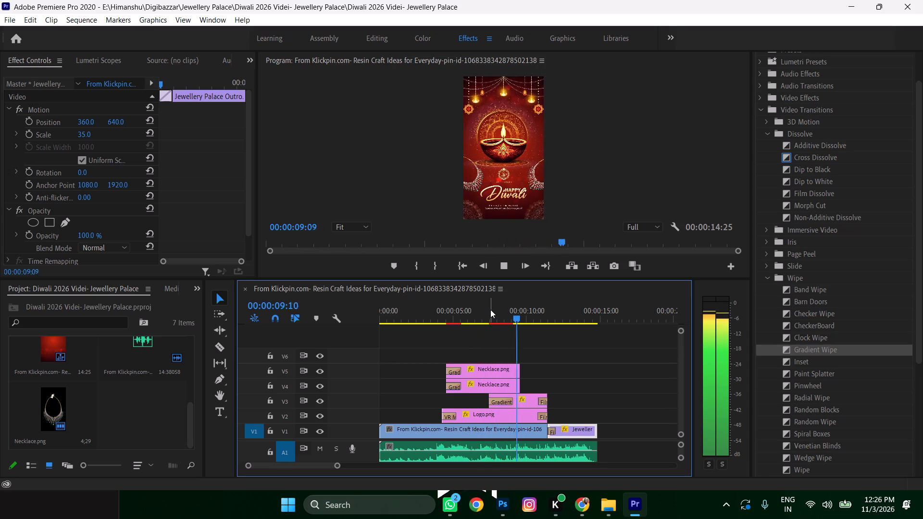
key("space")
left_click_drag(553, 388, 552, 391)
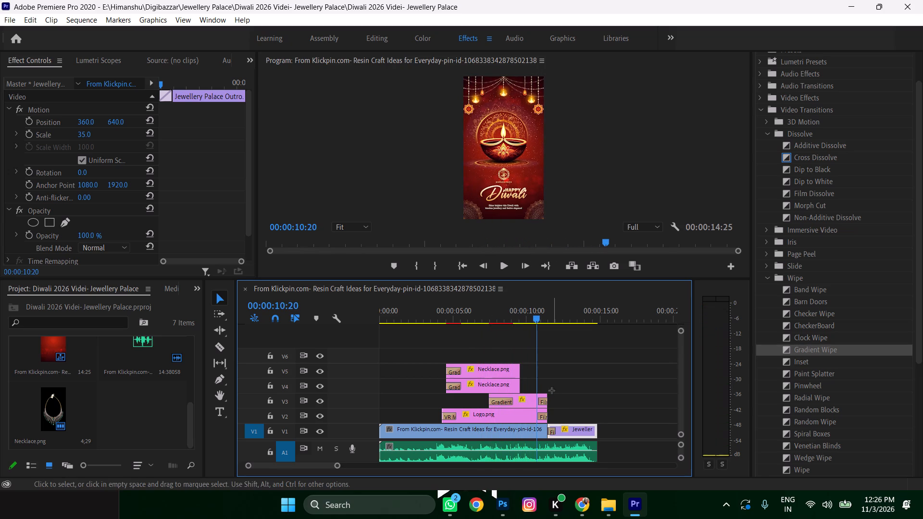
left_click_drag(552, 391, 538, 419)
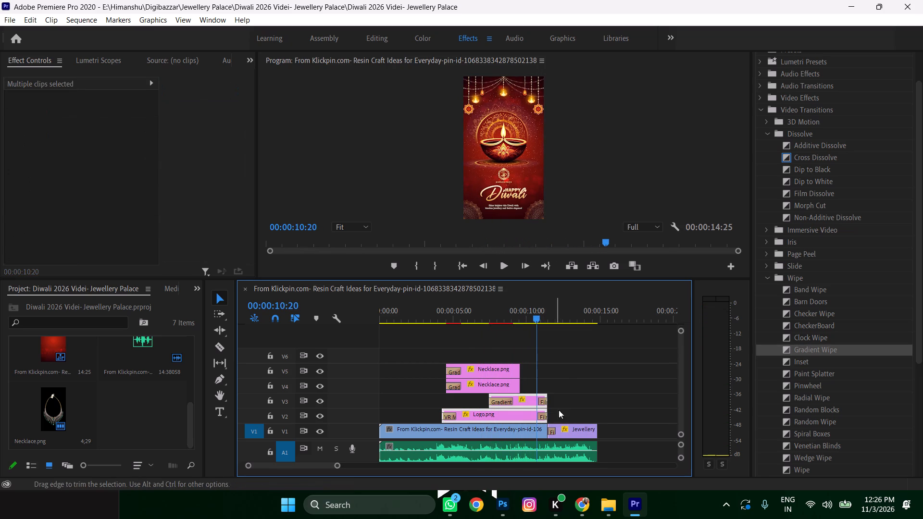
left_click(563, 375)
left_click_drag(527, 356, 514, 390)
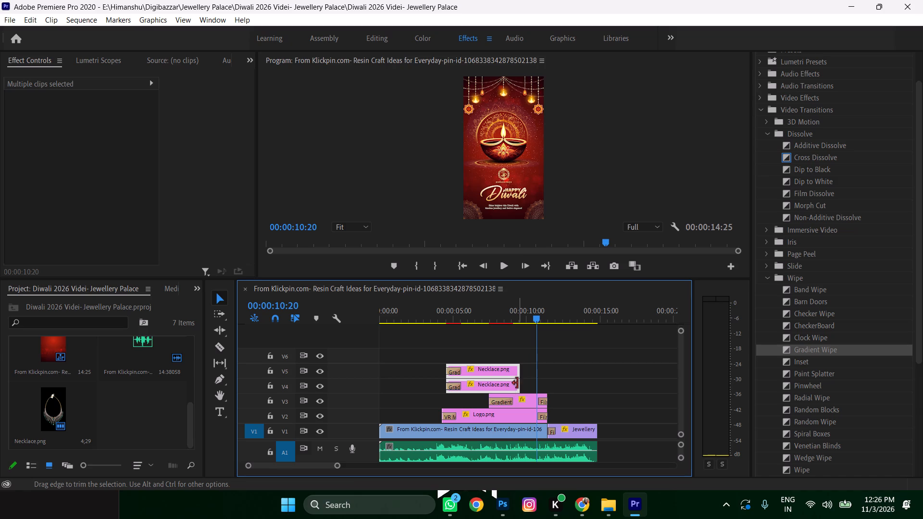
left_click_drag(520, 380, 549, 380)
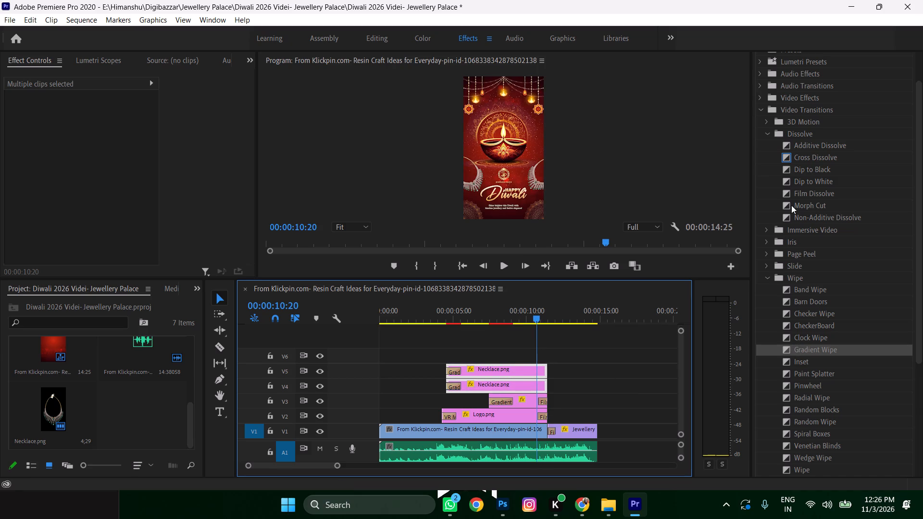
Add a Film Dissolve to the end of the V5 Necklace clip and shorten it and the Logo's dissolve to 20 frames, starting at 00:00:10:24.
left_click_drag(786, 192, 543, 371)
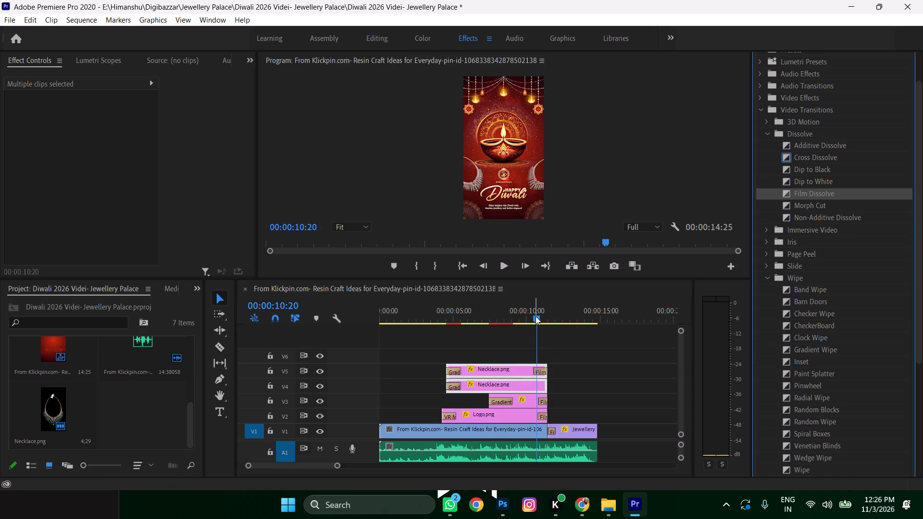
left_click(536, 317)
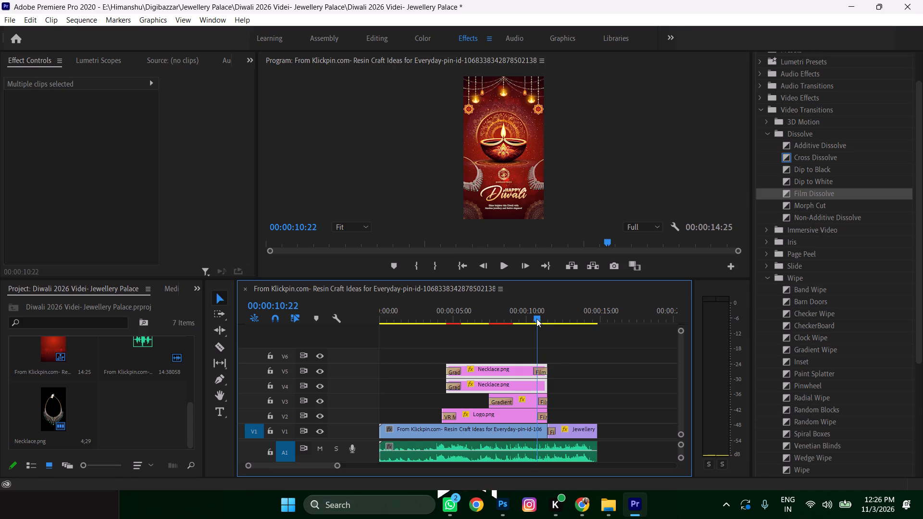
scroll(545, 404, "up", 20, "alt")
scroll(530, 394, "up", 4, "alt")
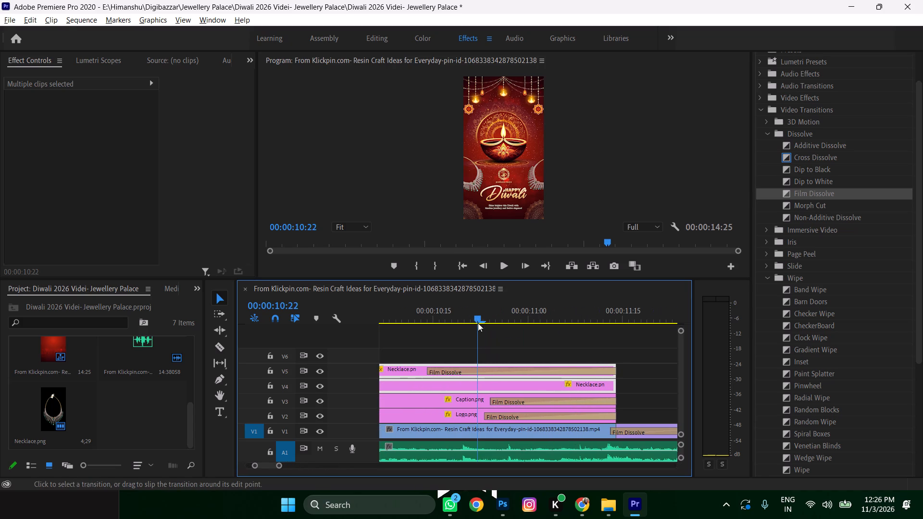
left_click_drag(477, 318, 489, 320)
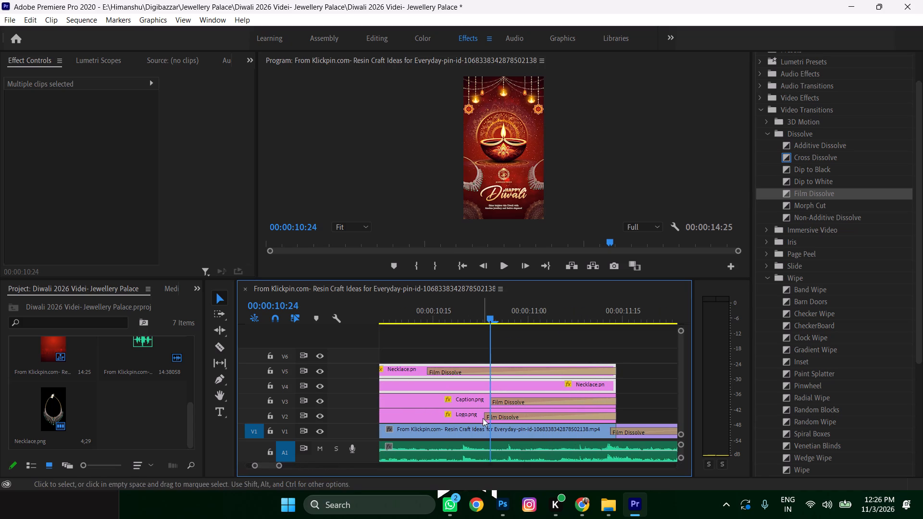
left_click_drag(484, 416, 491, 416)
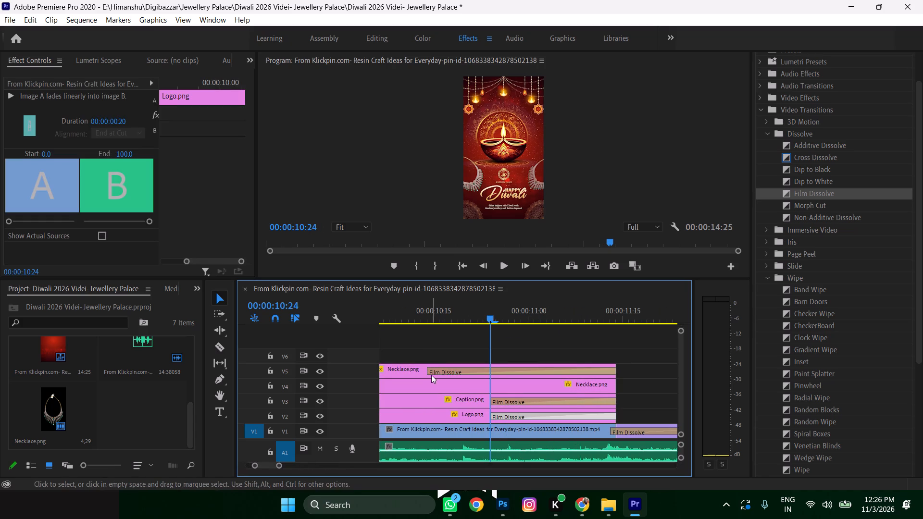
left_click_drag(428, 372, 488, 371)
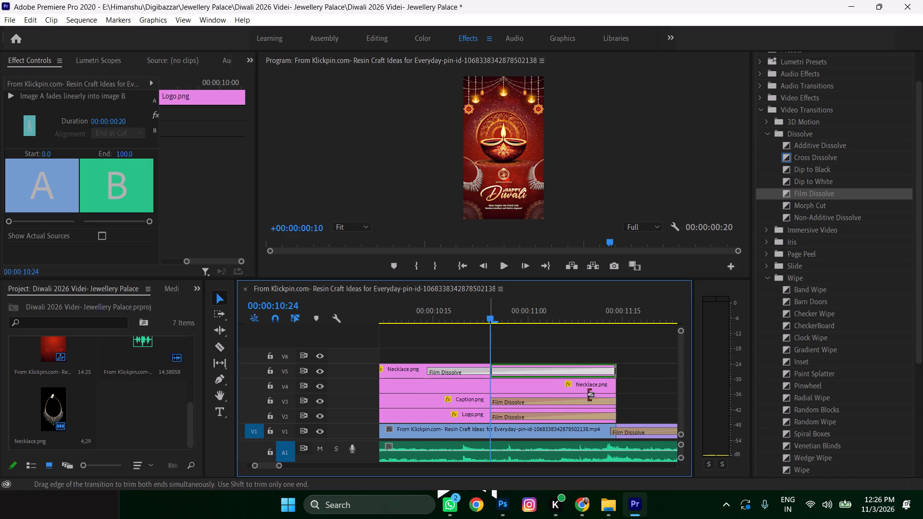
Add a Film Dissolve to the end of the V4 Necklace clip and shorten it to 20 frames, starting at 00:00:10:24.
left_click_drag(786, 194, 565, 387)
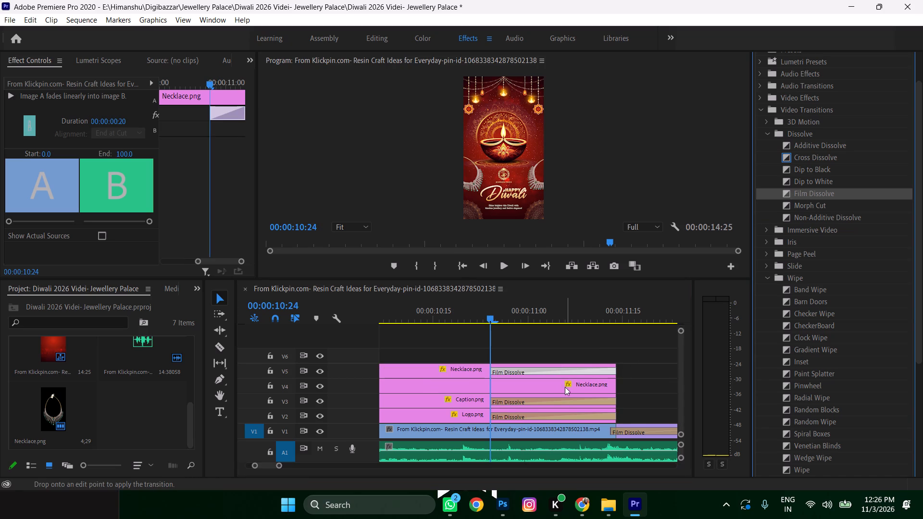
left_click_drag(565, 387, 609, 384)
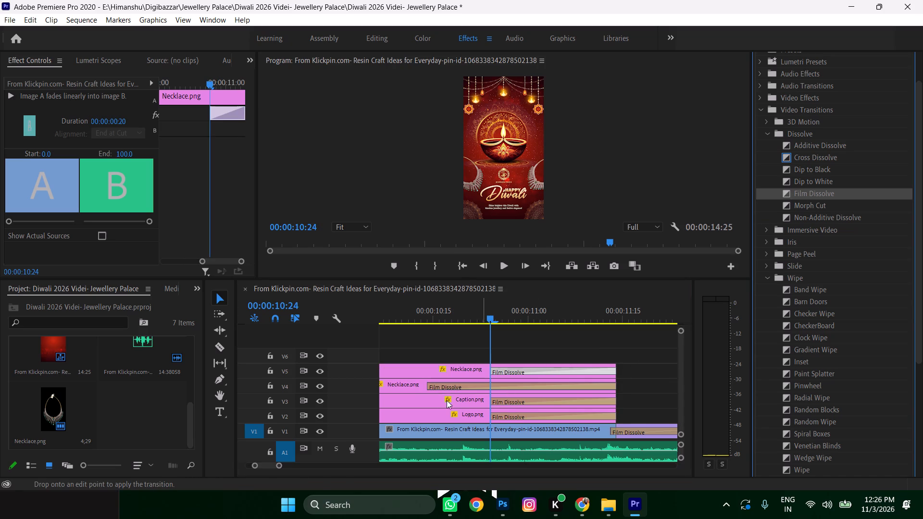
left_click_drag(428, 386, 492, 386)
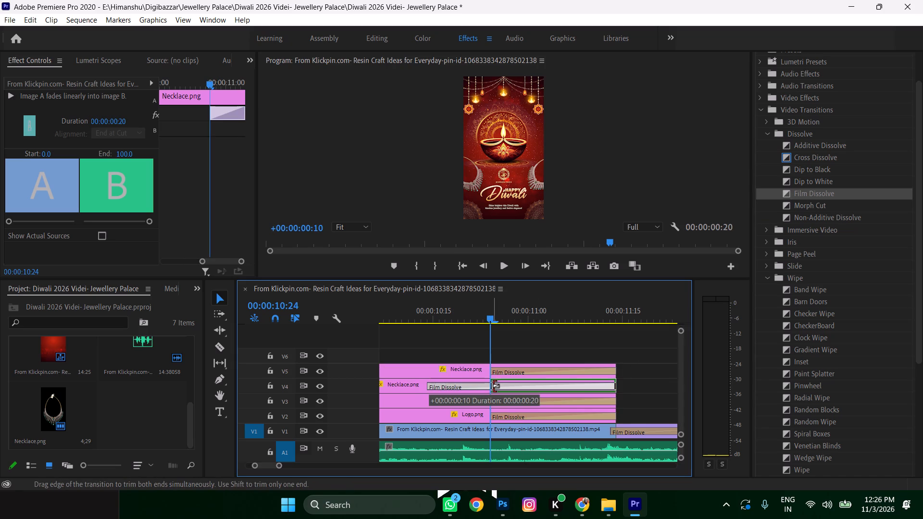
left_click_drag(492, 386, 494, 385)
Play the sequence from about 00:00:10:00 to the end to check the closing dissolves and the outro.
scroll(517, 389, "down", 10, "alt")
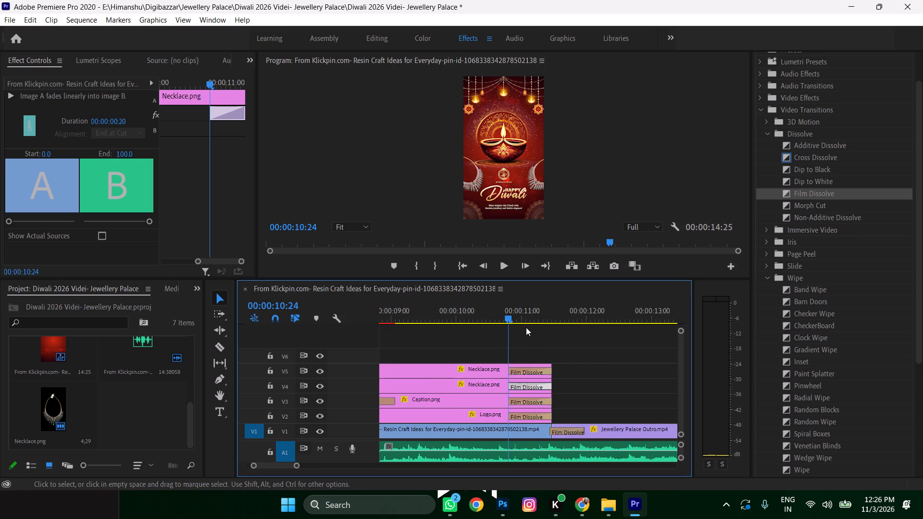
left_click_drag(509, 317, 464, 322)
key("space")
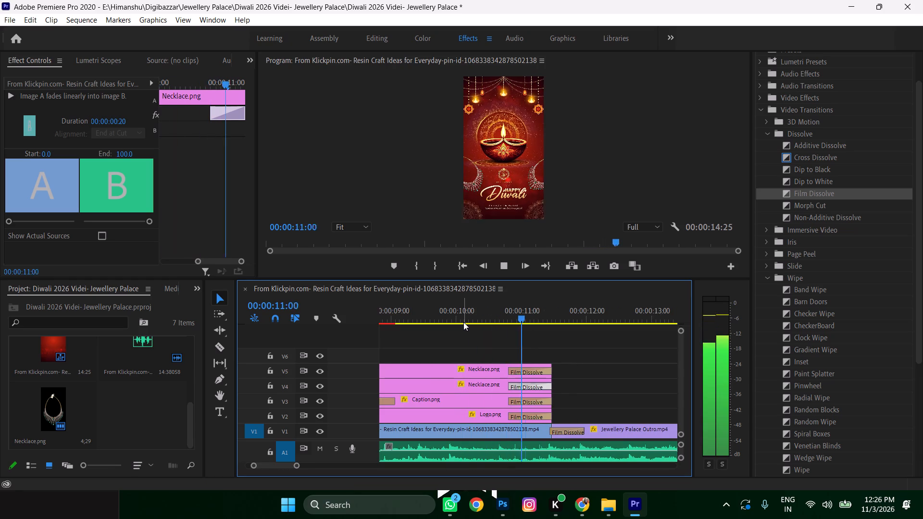
scroll(500, 336, "down", 6, "alt")
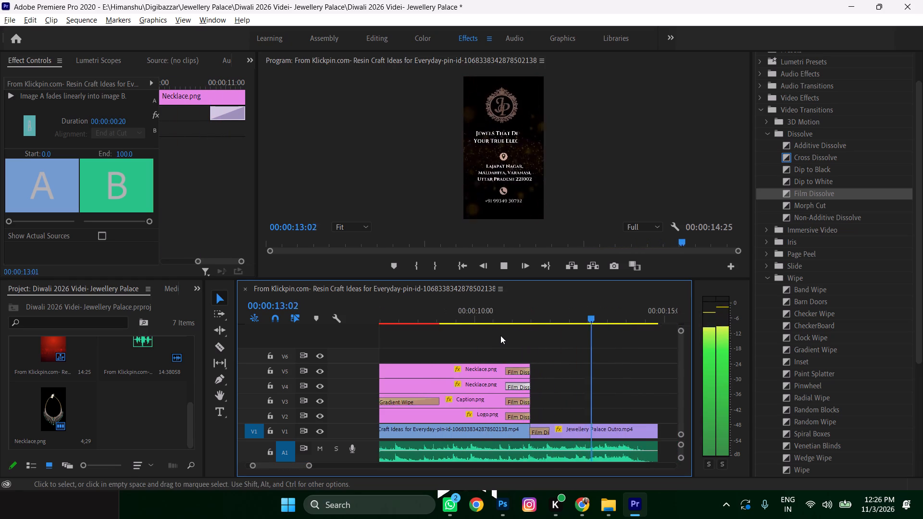
scroll(500, 335, "down", 9, "alt")
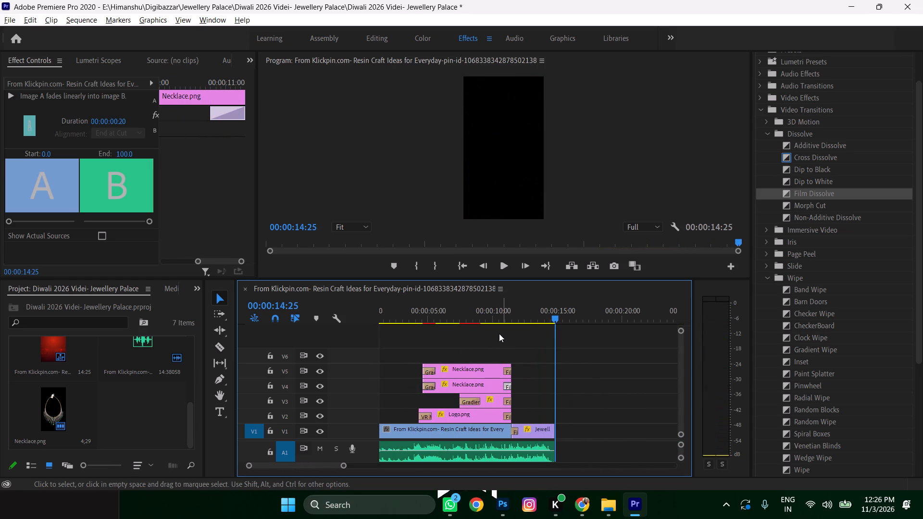
Save the project.
key("ctrl+s")
left_click(511, 159)
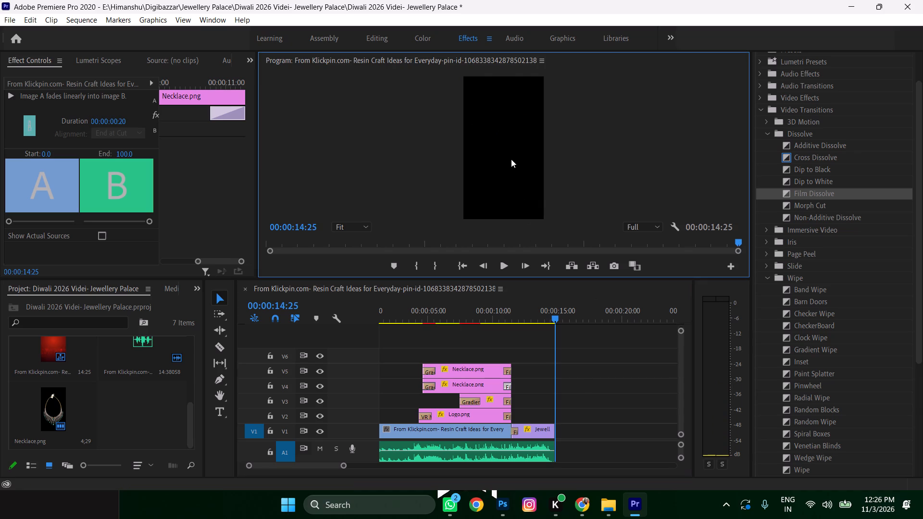
key("ctrl+s")
Open the export settings for the sequence and choose the Match Source - Medium bitrate preset.
key("ctrl+m")
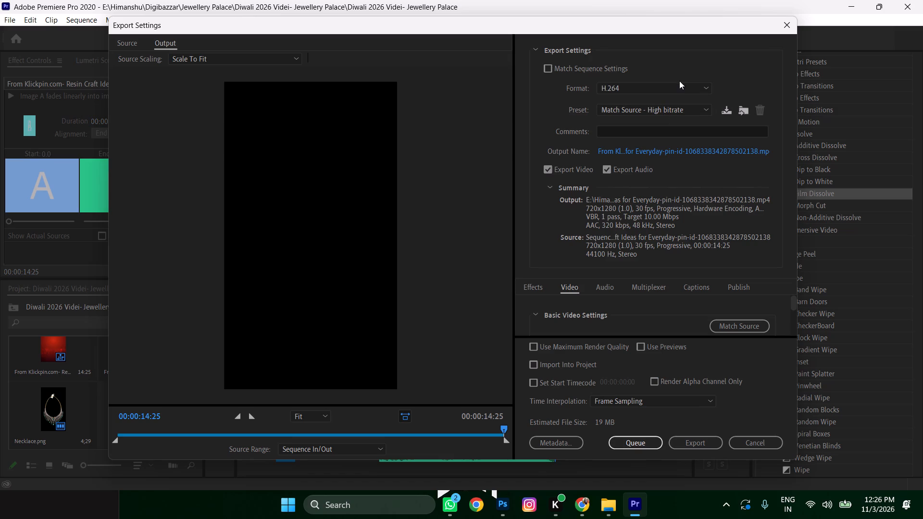
left_click(689, 106)
left_click(669, 136)
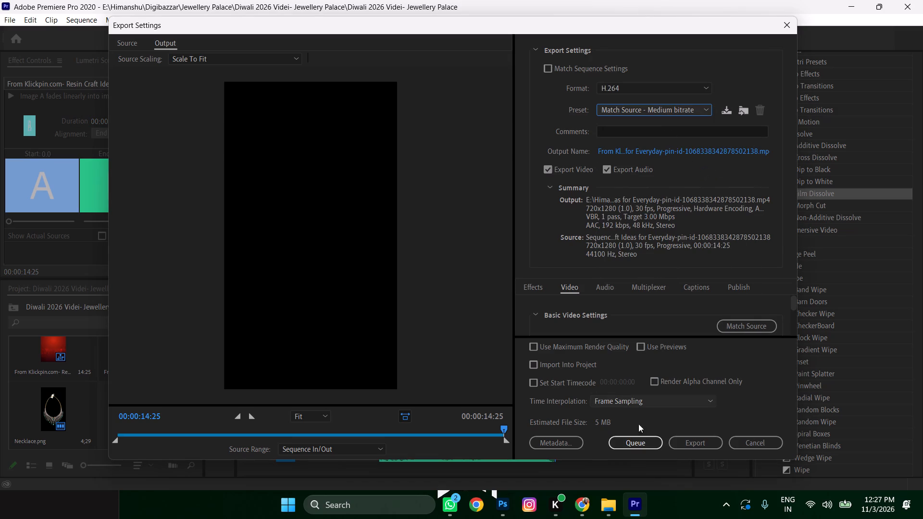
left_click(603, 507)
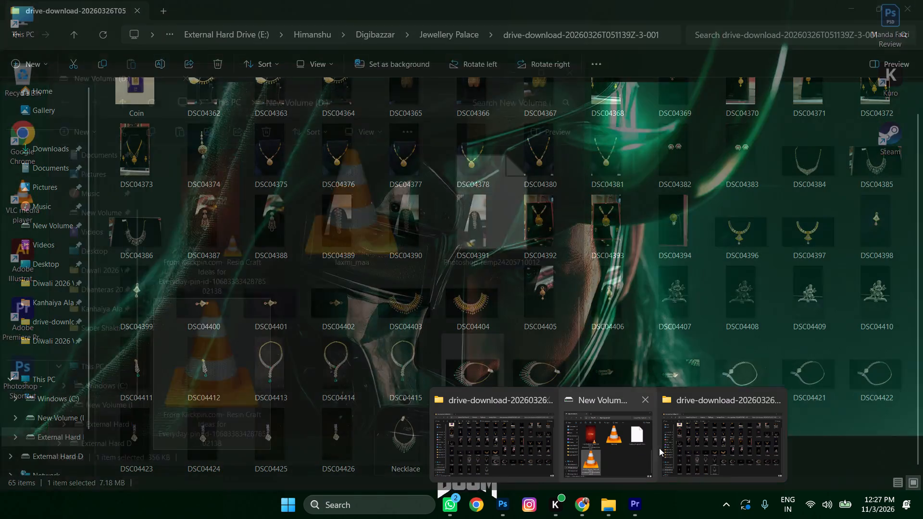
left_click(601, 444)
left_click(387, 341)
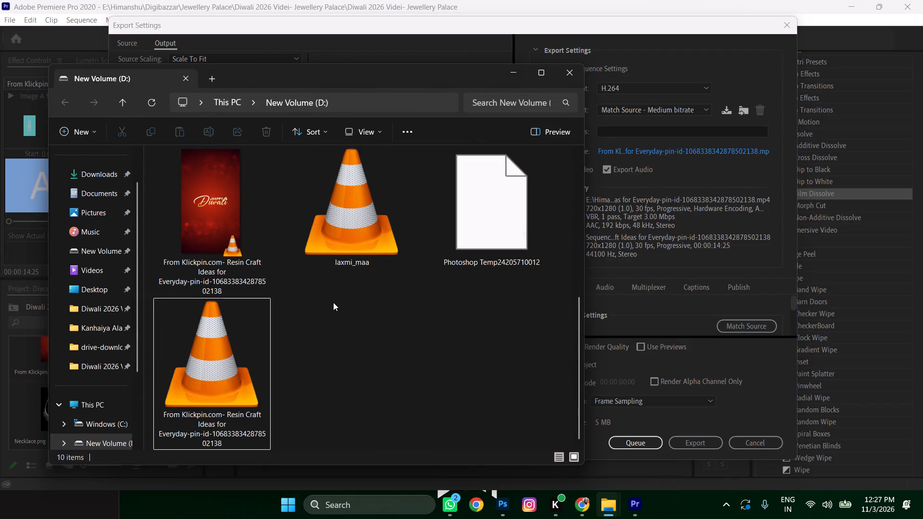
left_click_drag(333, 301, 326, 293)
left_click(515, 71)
Switch to File Explorer, copy the name of the Diwali 2026 Videi- Jewellery Palace folder inside Jewellery Palace, and open that folder.
left_click(599, 507)
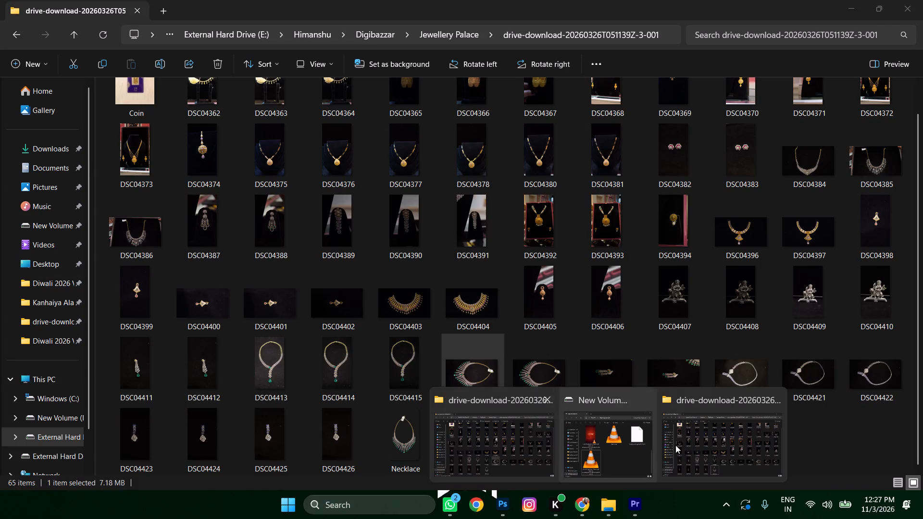
left_click(515, 436)
left_click_drag(318, 259, 284, 256)
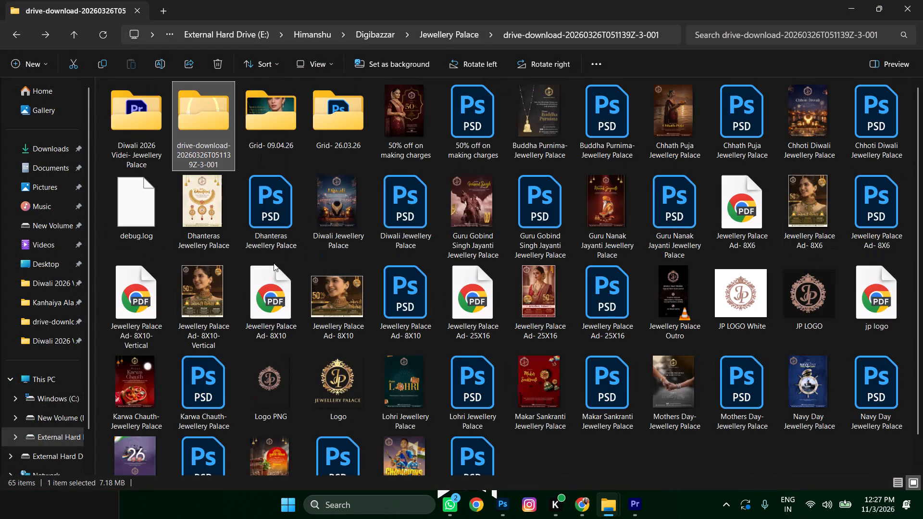
left_click(125, 143)
left_click(138, 153)
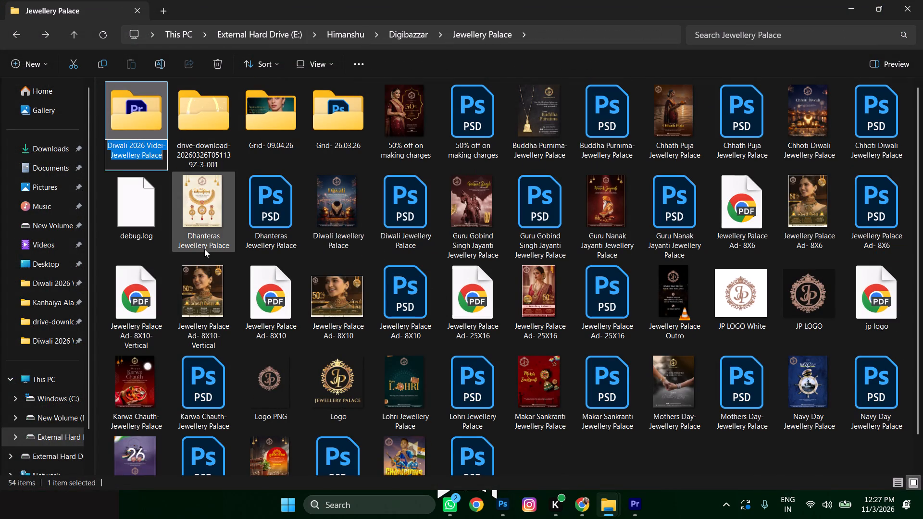
key("ctrl+c")
double_click(133, 114)
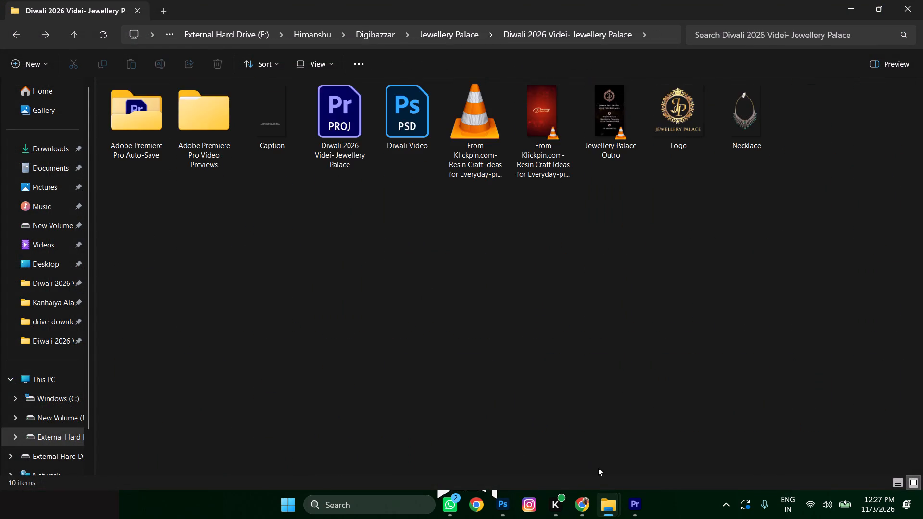
Back in Premiere Pro, name the export output Diwali 2026 Videi- Jewellery Palace and save it in the Dhanteras 2026 Videi- KAM folder.
left_click(630, 497)
left_click(646, 150)
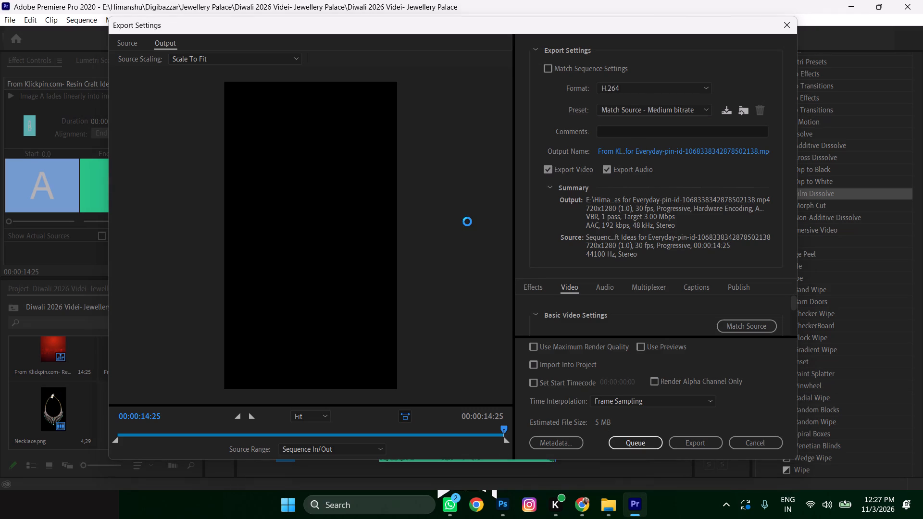
key("ctrl+v")
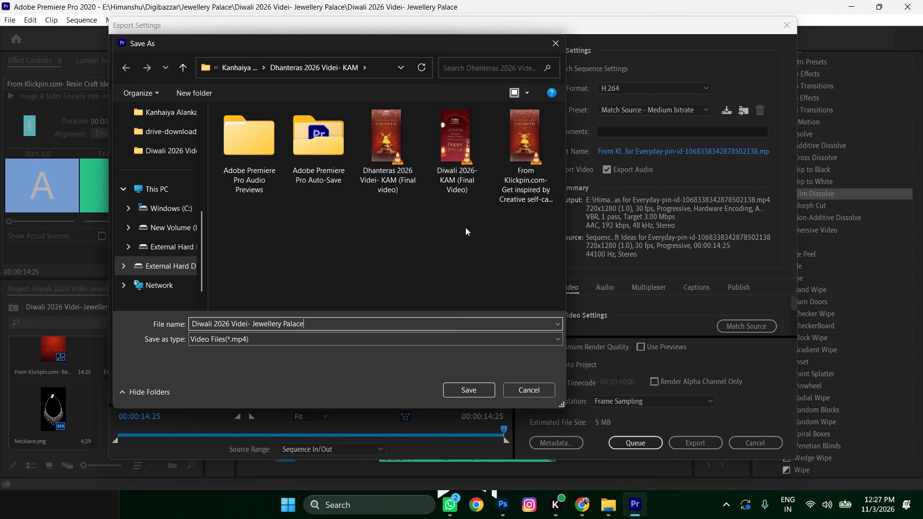
left_click(469, 390)
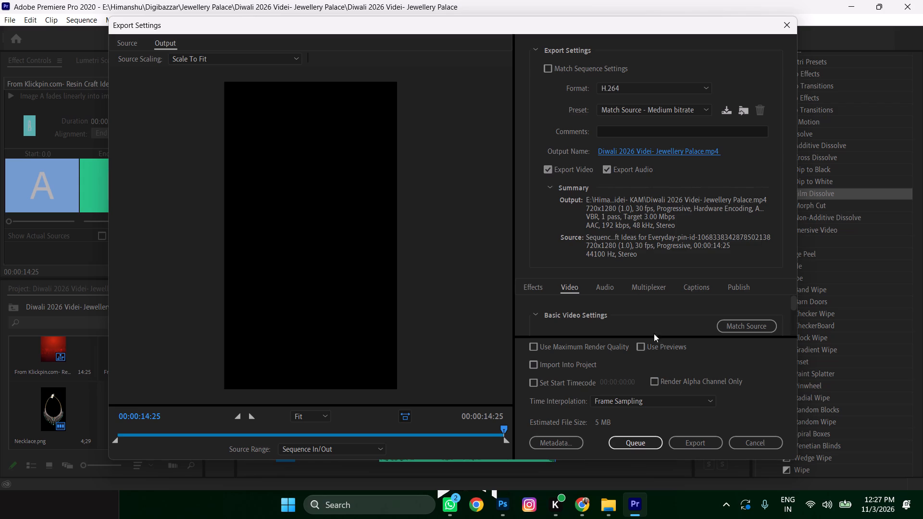
Match the video settings to the source and export the sequence.
left_click(746, 319)
left_click(746, 325)
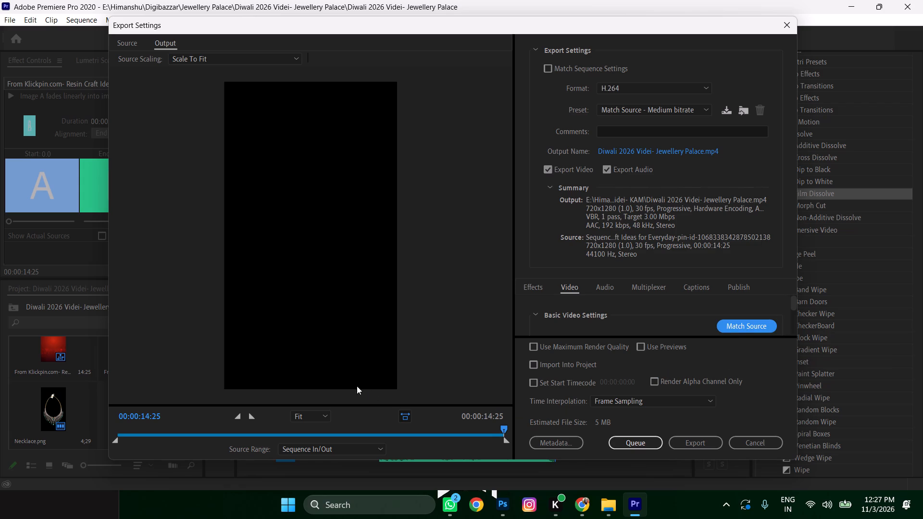
left_click(711, 443)
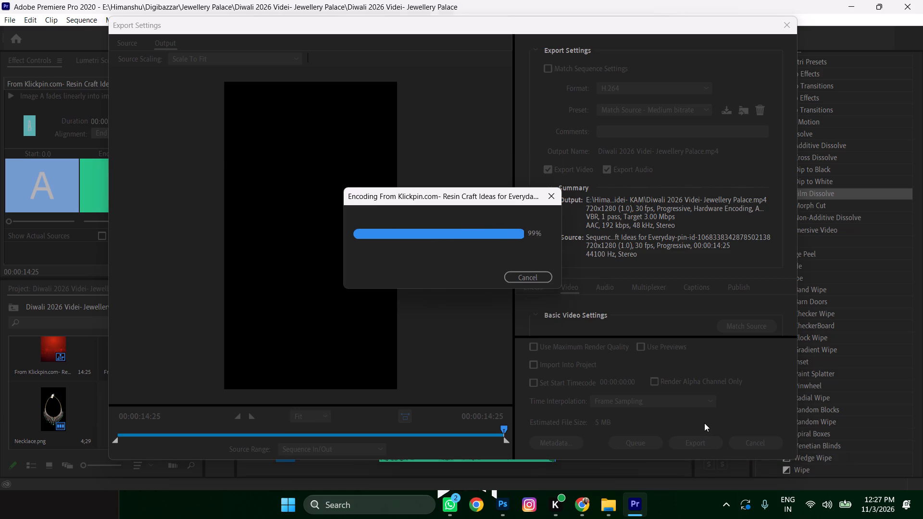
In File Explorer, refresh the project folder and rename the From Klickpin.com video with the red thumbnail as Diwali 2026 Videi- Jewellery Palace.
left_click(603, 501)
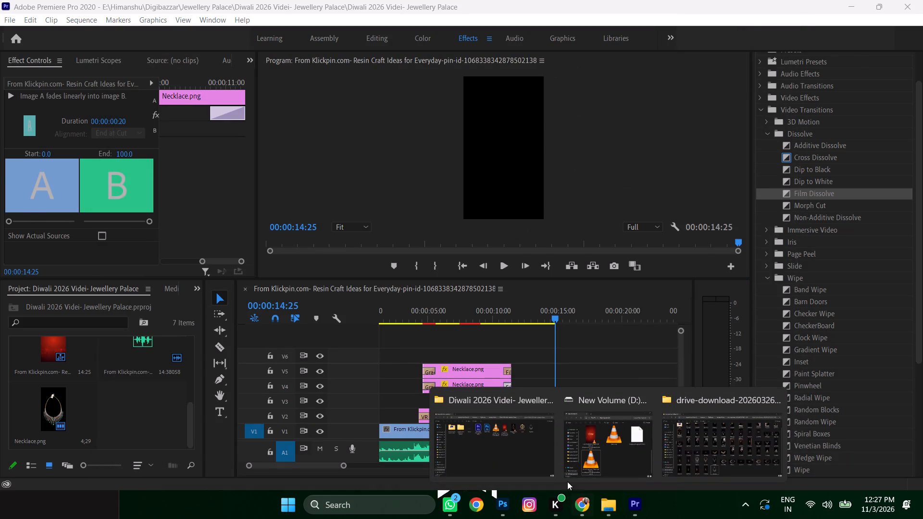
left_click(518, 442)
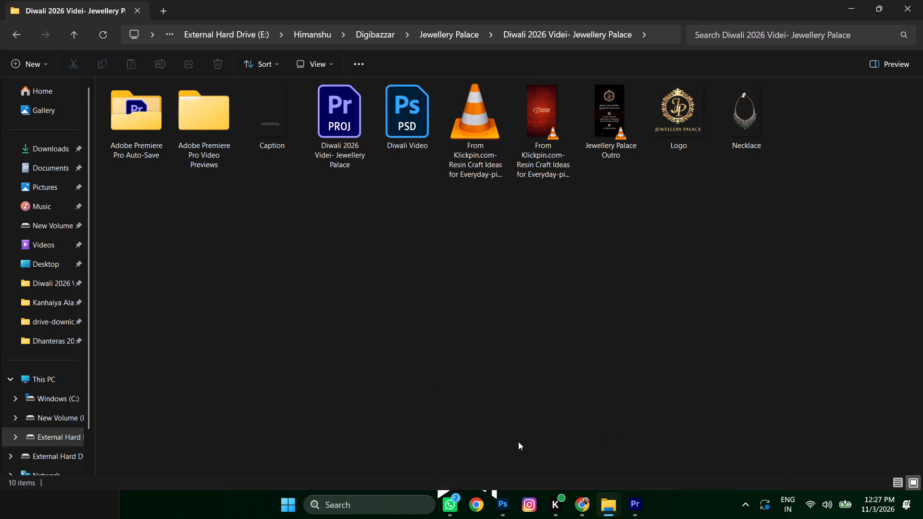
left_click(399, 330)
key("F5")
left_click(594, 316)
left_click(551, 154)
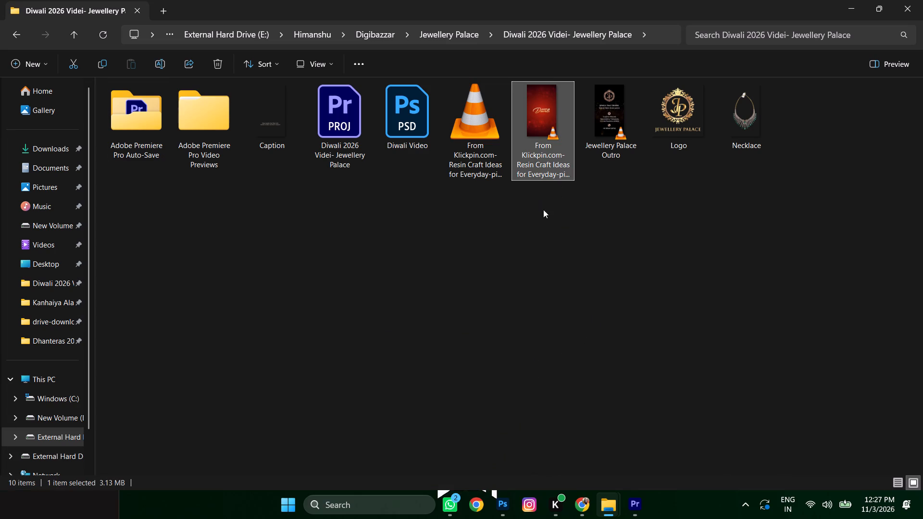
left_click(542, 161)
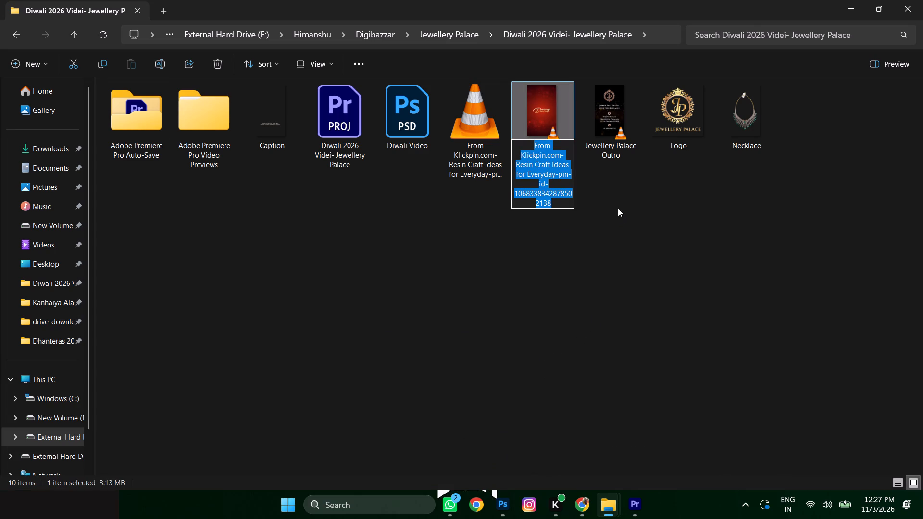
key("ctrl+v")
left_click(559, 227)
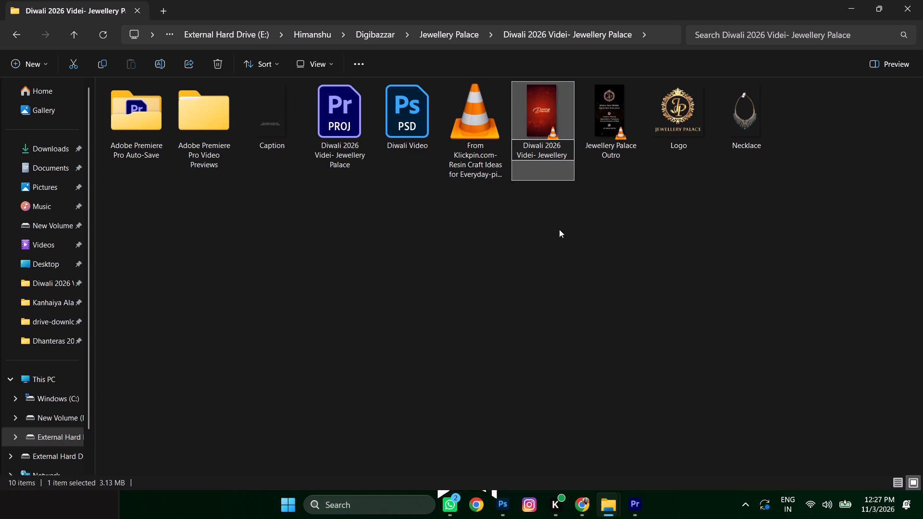
Play the renamed video full screen from its beginning in VLC to check its content, and close the player.
double_click(551, 112)
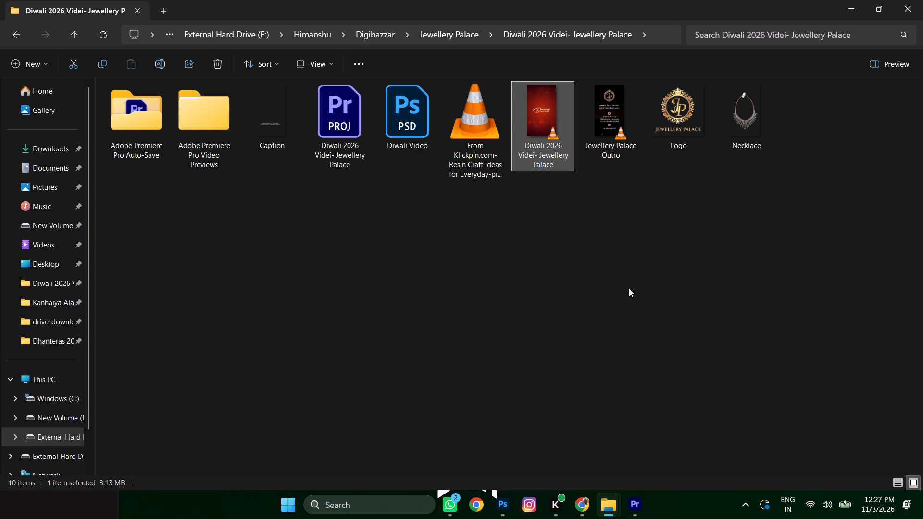
double_click(491, 288)
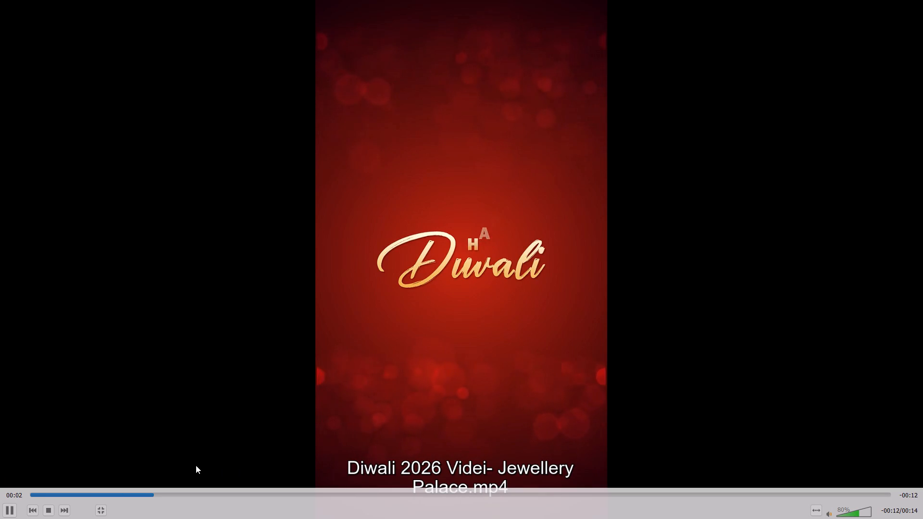
left_click_drag(169, 492, 0, 513)
key("Left")
key("Left")
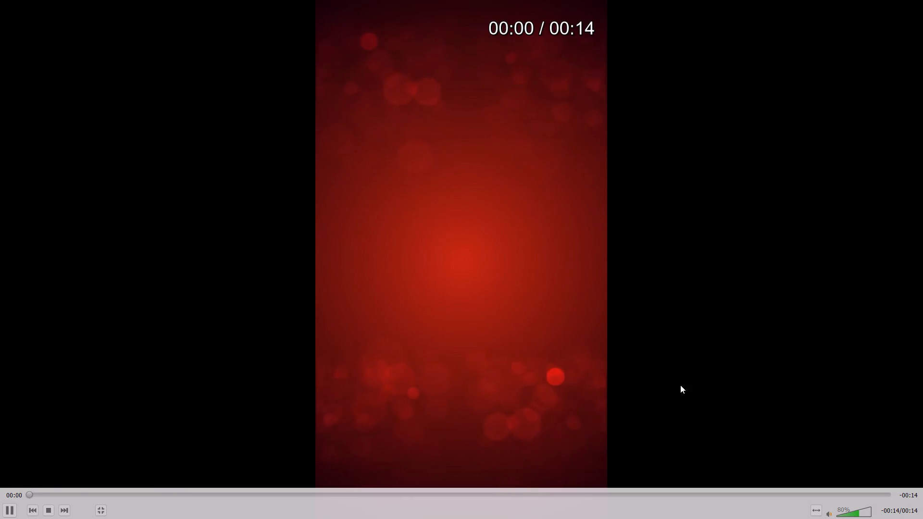
key("Left")
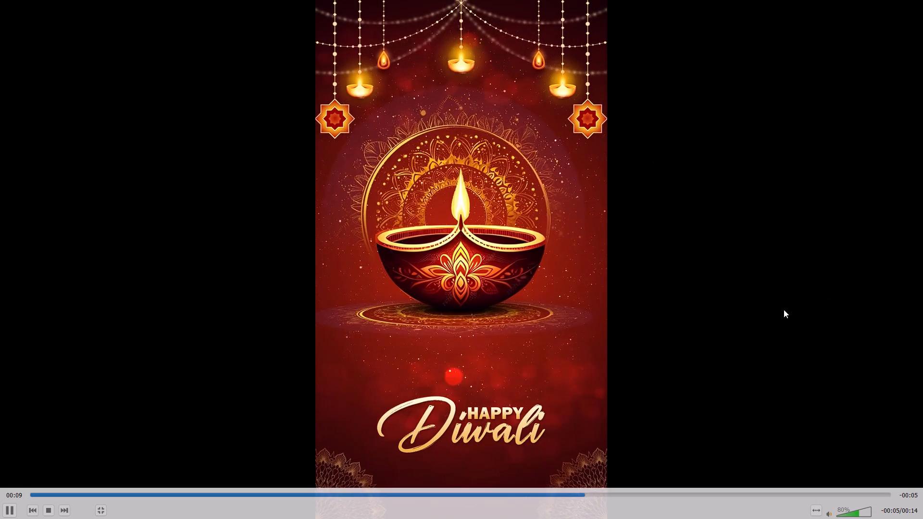
double_click(574, 183)
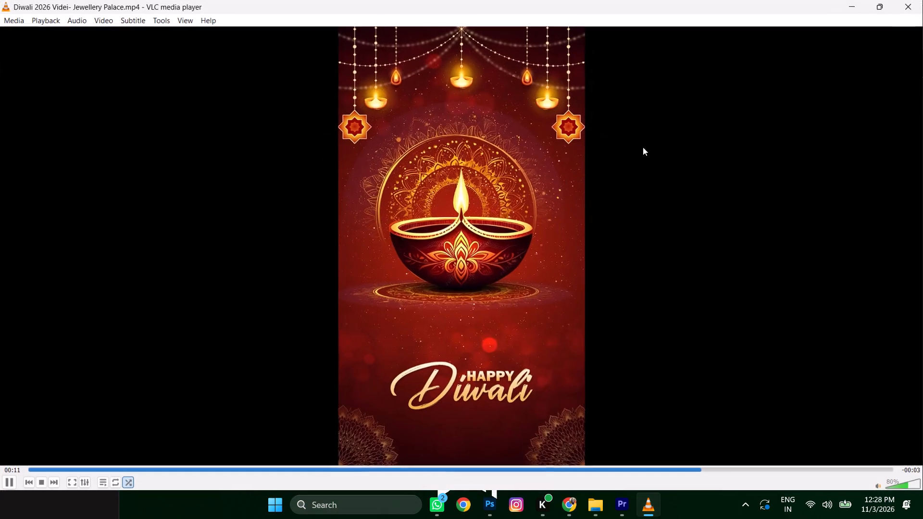
left_click(912, 3)
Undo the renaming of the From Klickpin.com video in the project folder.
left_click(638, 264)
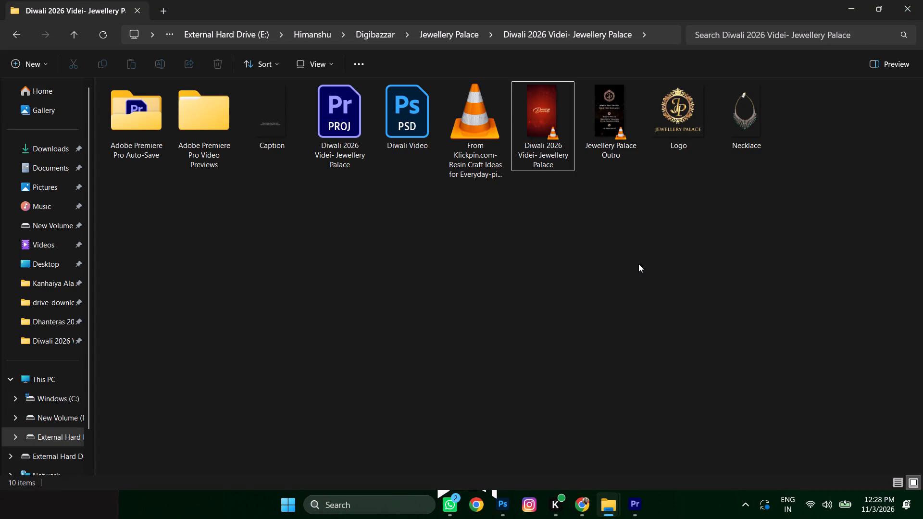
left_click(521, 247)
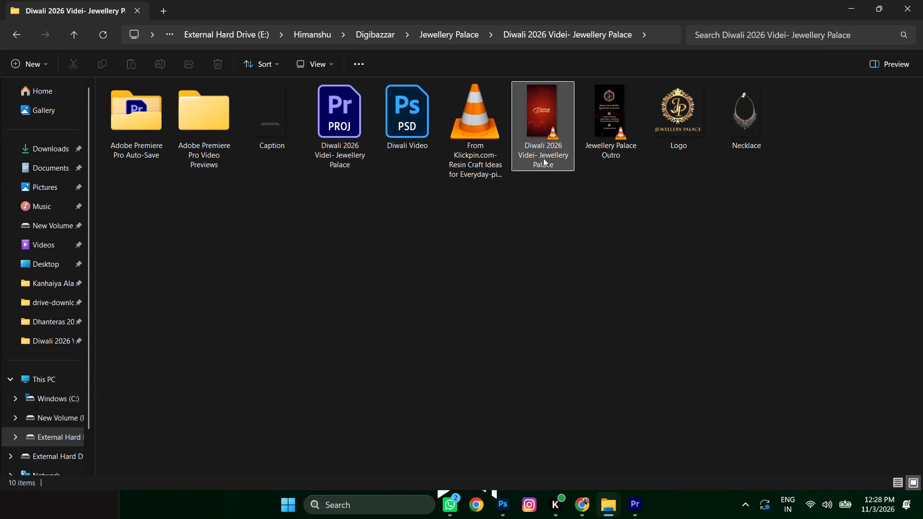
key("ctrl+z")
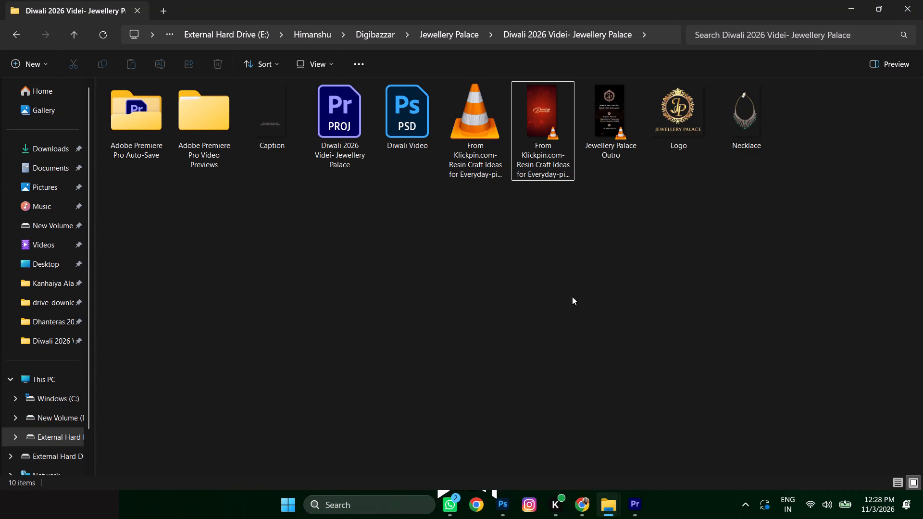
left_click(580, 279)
Switch to Premiere Pro, review the sequence's export settings and output name, and close them without exporting.
left_click(625, 503)
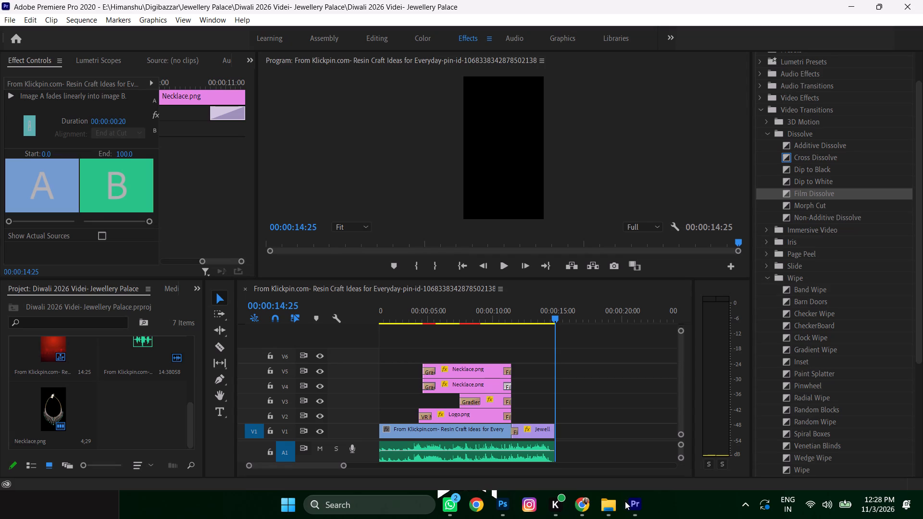
key("ctrl+m")
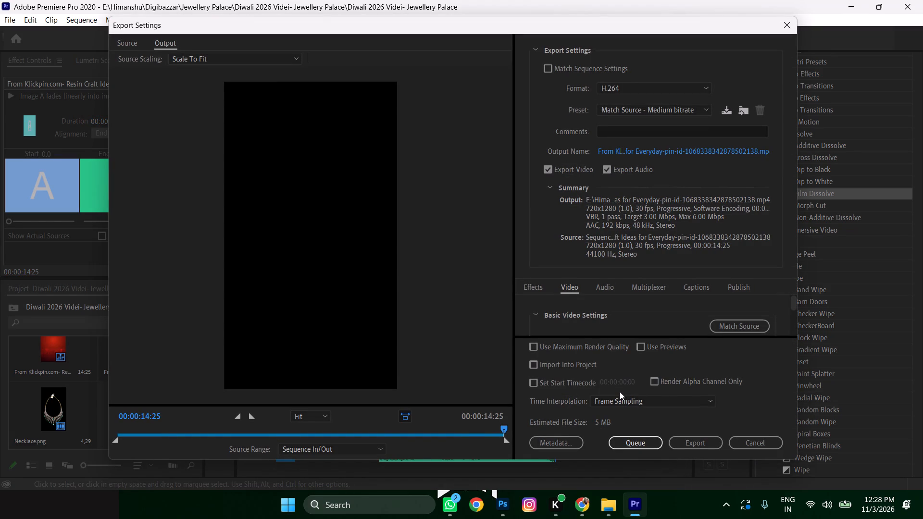
scroll(662, 242, "down", 6)
scroll(657, 247, "up", 6)
scroll(657, 247, "down", 5)
scroll(676, 305, "down", 6)
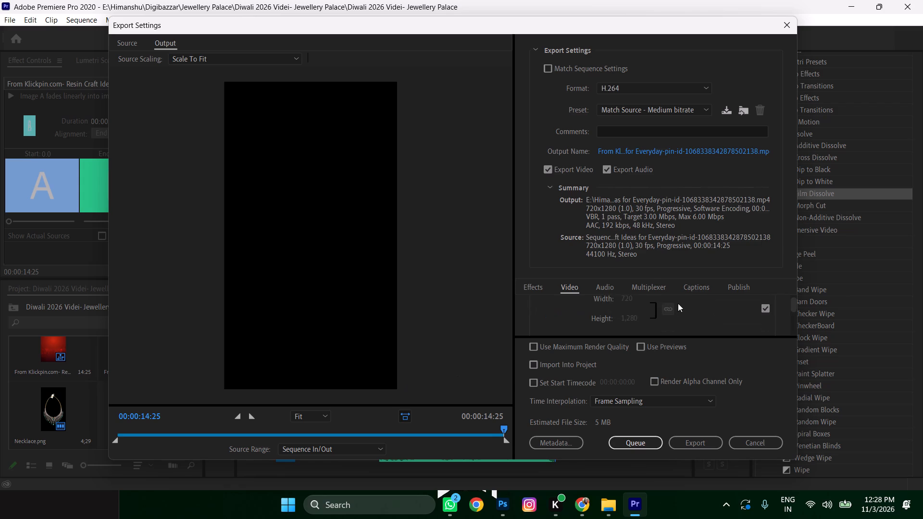
scroll(668, 328, "up", 16)
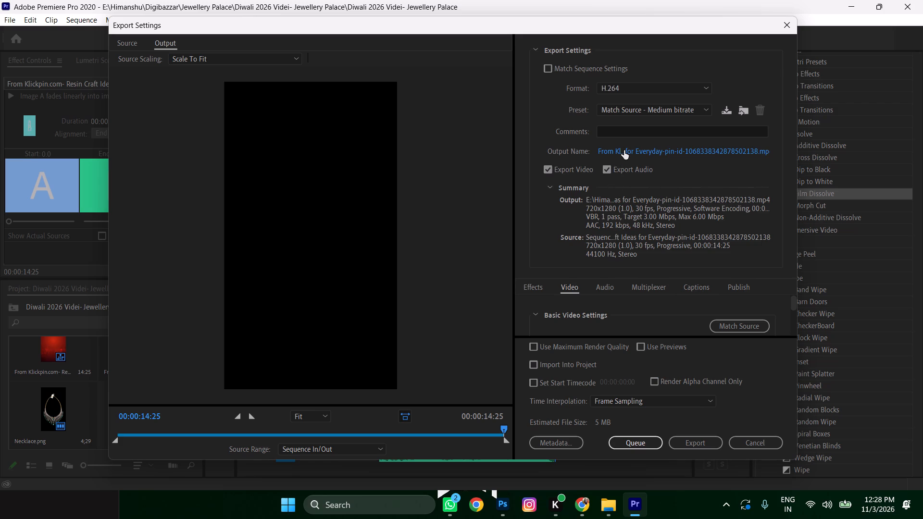
scroll(684, 195, "down", 4)
scroll(712, 219, "up", 10)
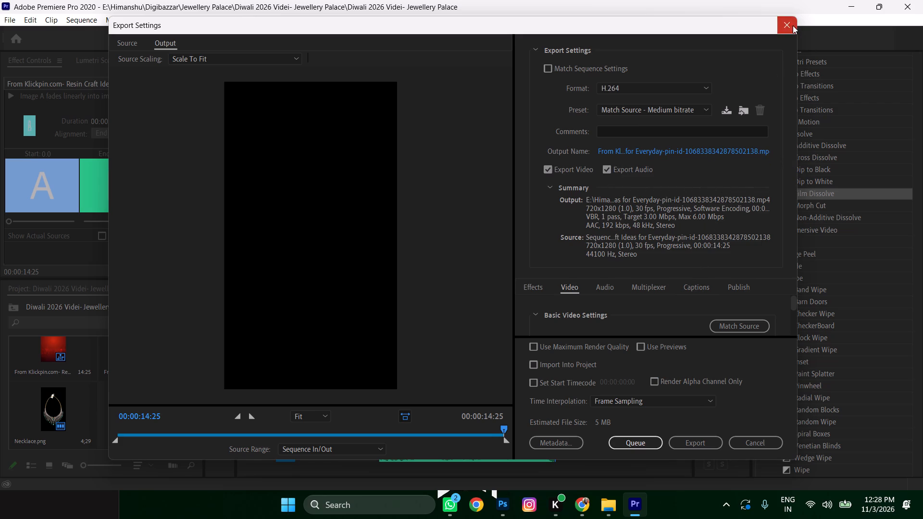
left_click(791, 25)
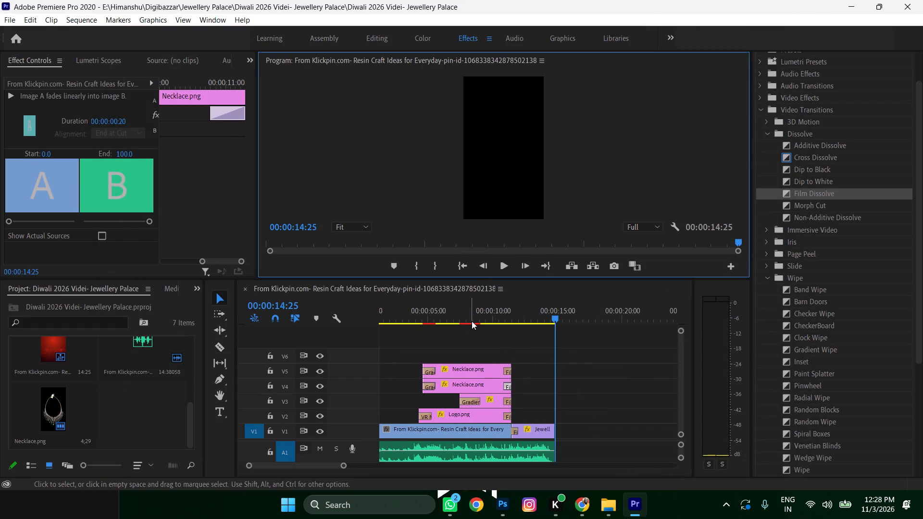
Play the opening of the sequence to about 00:00:01:21.
key("space")
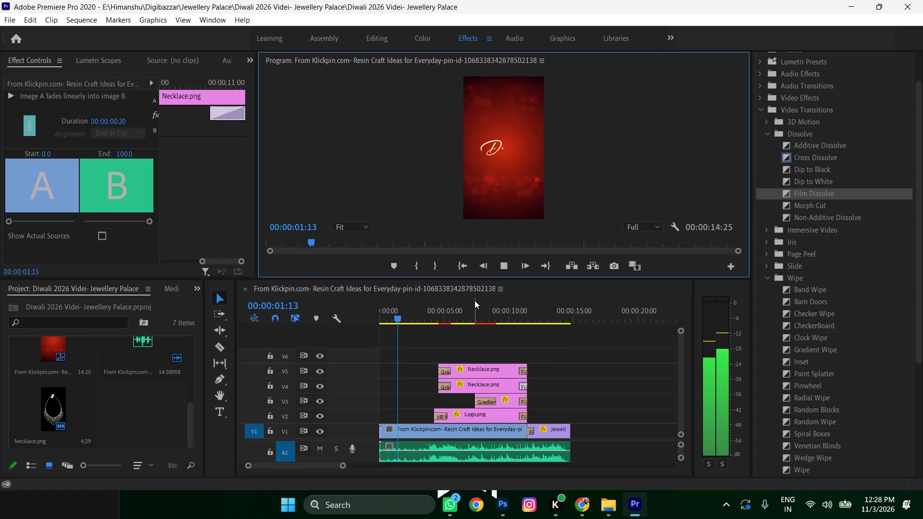
key("space")
Save the project.
key("ctrl+s")
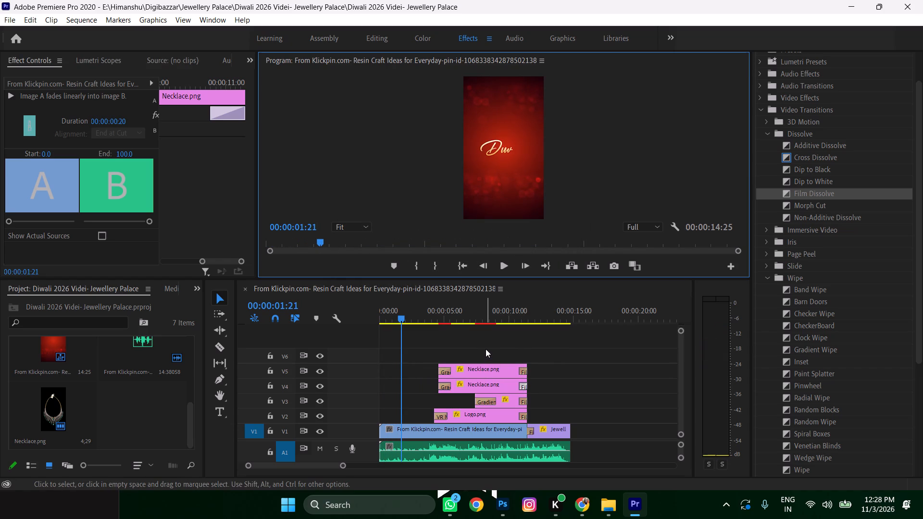
Open the sequence's export settings and name the output file Diwali 2026 Videi- Jewellery Palace.
key("ctrl+m")
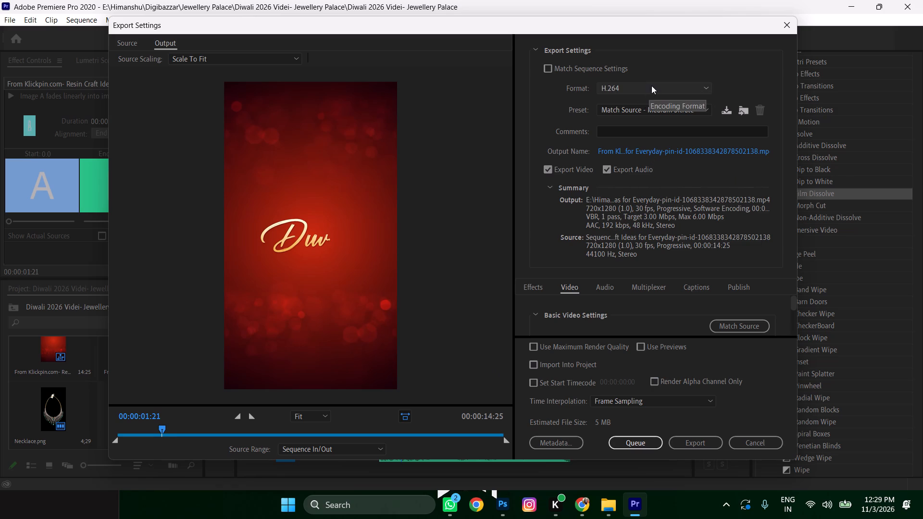
left_click(643, 107)
left_click(643, 107)
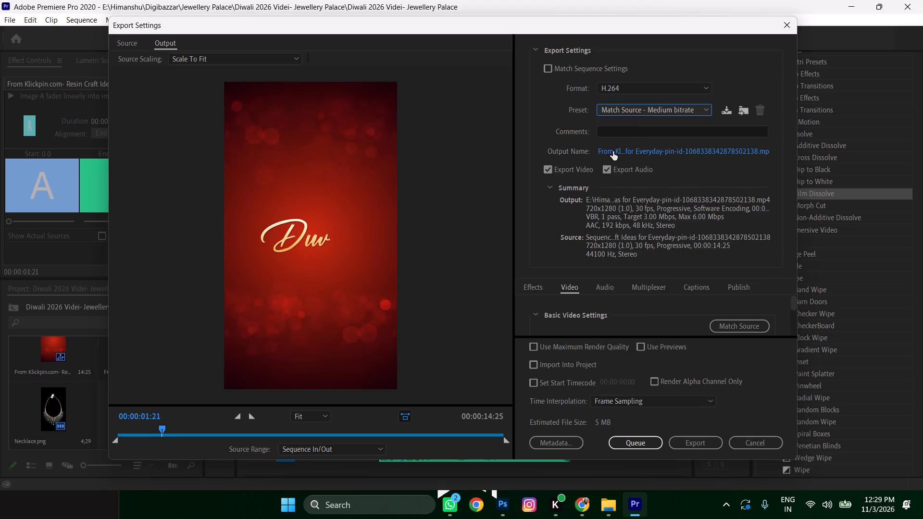
left_click(616, 150)
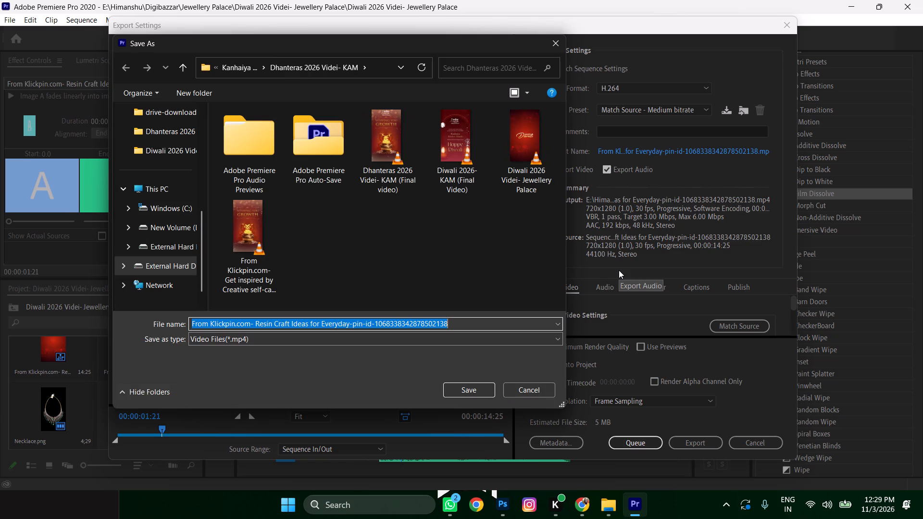
key("ctrl+v")
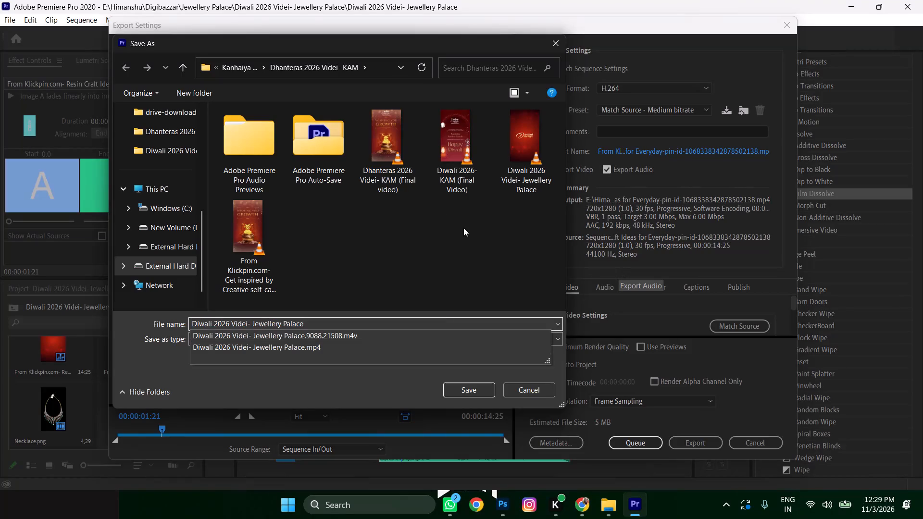
Set the export destination to the Diwali 2026 Videi- Jewellery Palace folder inside Digibazzar > Jewellery Palace.
left_click(230, 62)
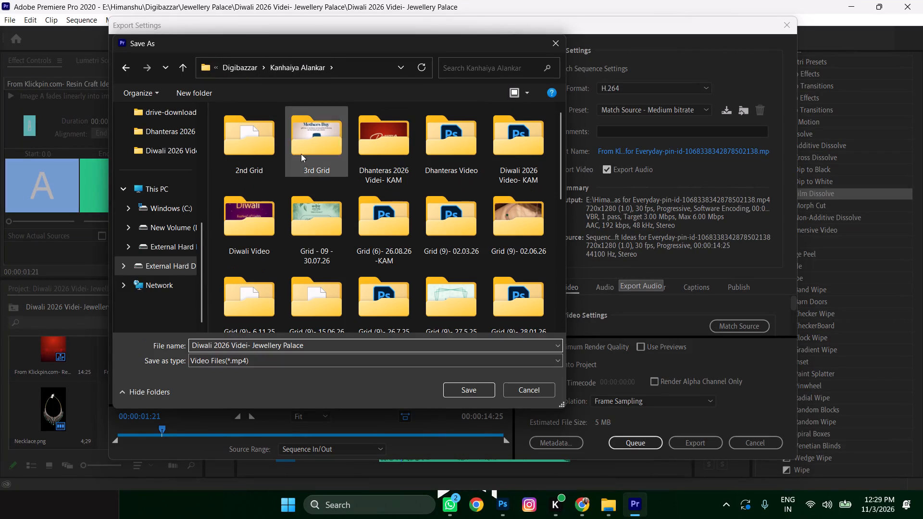
left_click(239, 67)
left_click(298, 198)
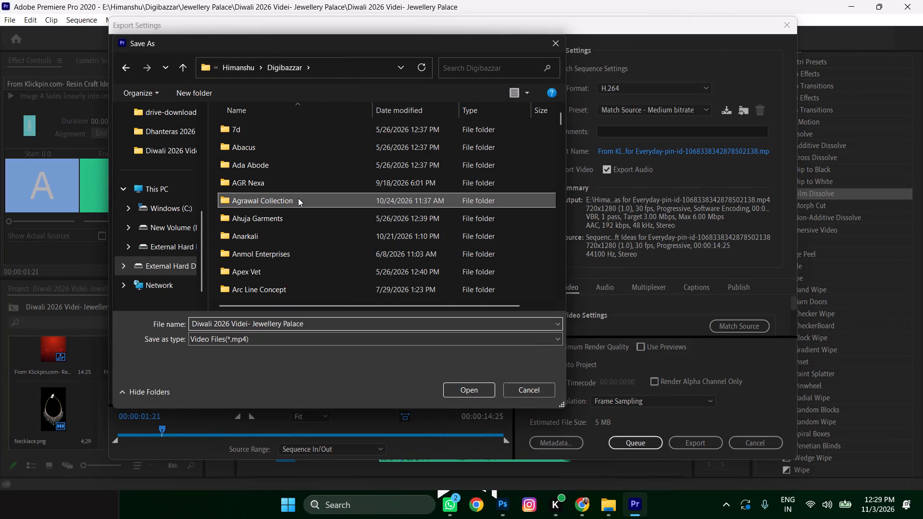
type("jj")
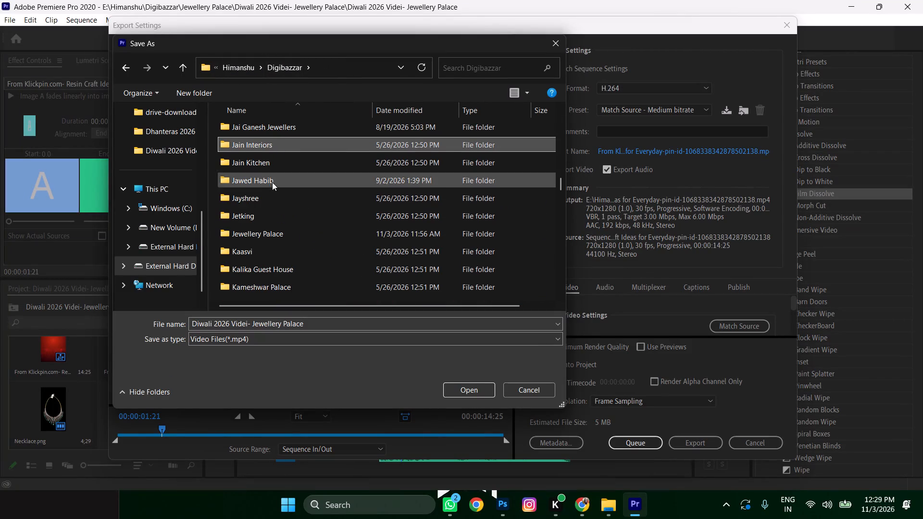
double_click(294, 235)
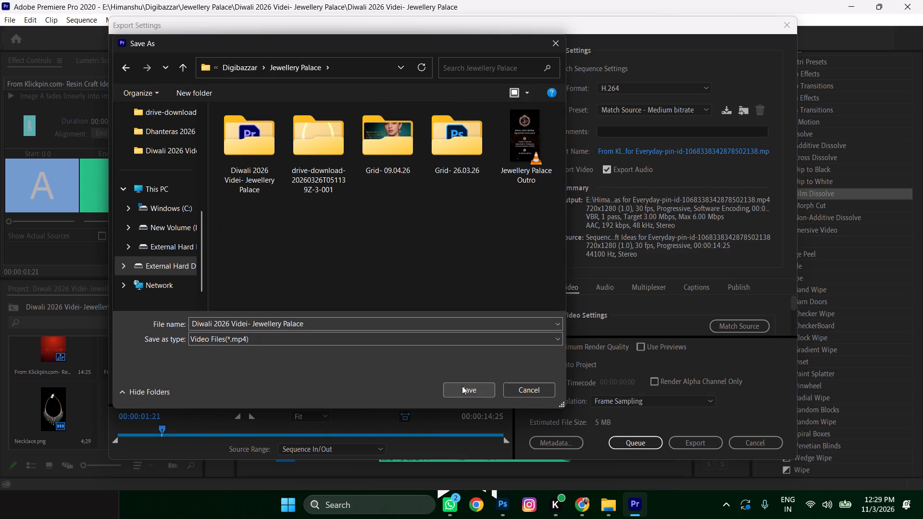
double_click(255, 139)
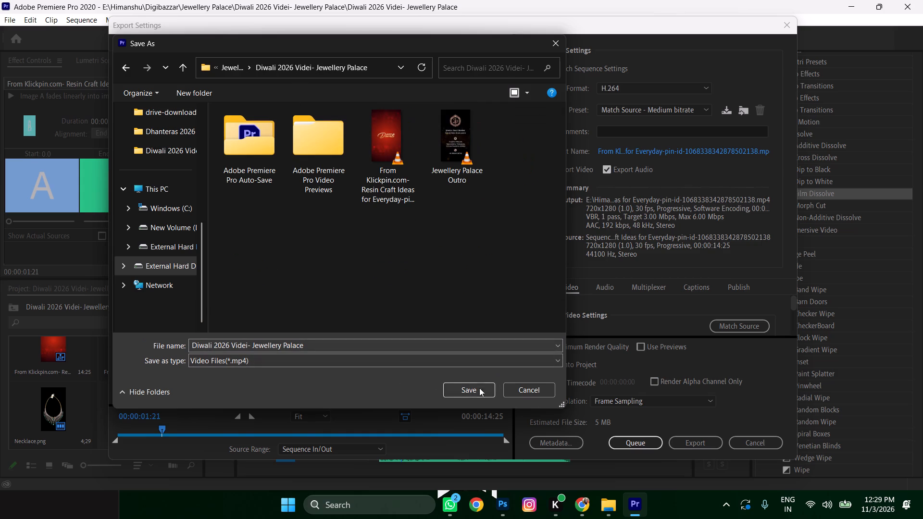
left_click(469, 390)
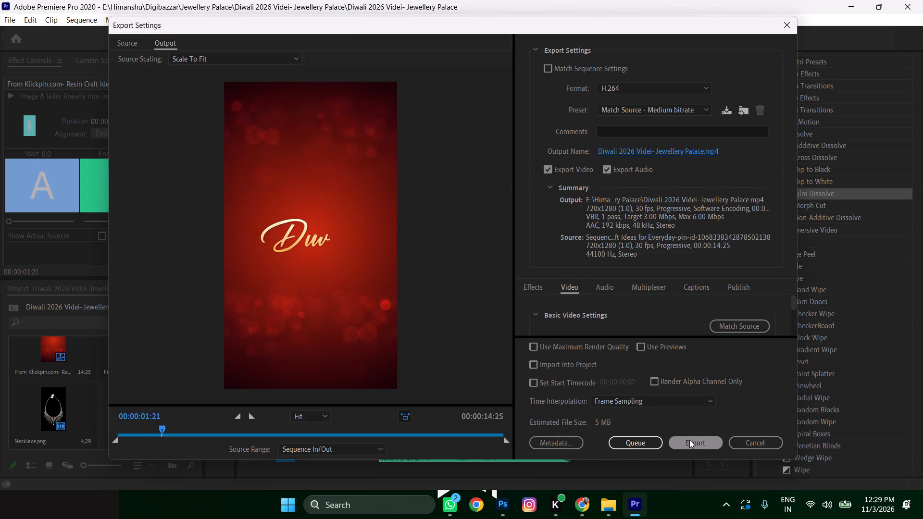
Match the video settings to the source and export the video immediately.
left_click(747, 325)
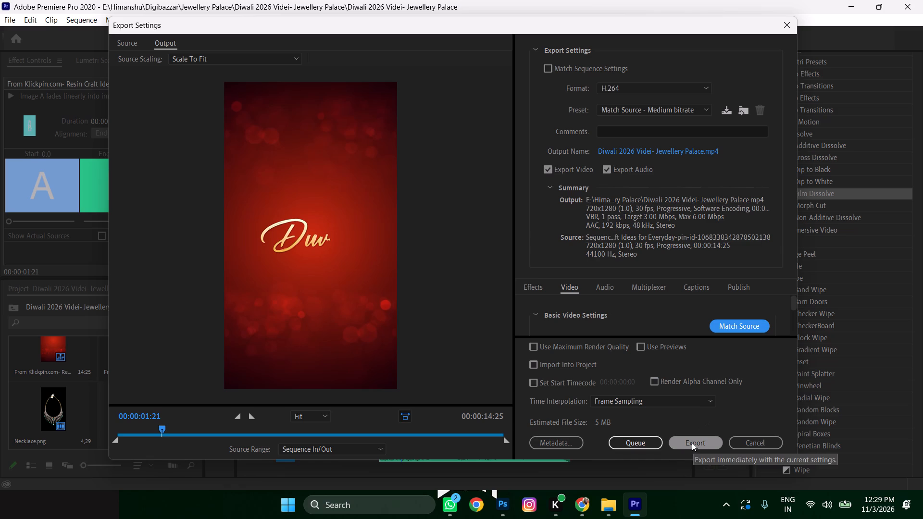
left_click(692, 443)
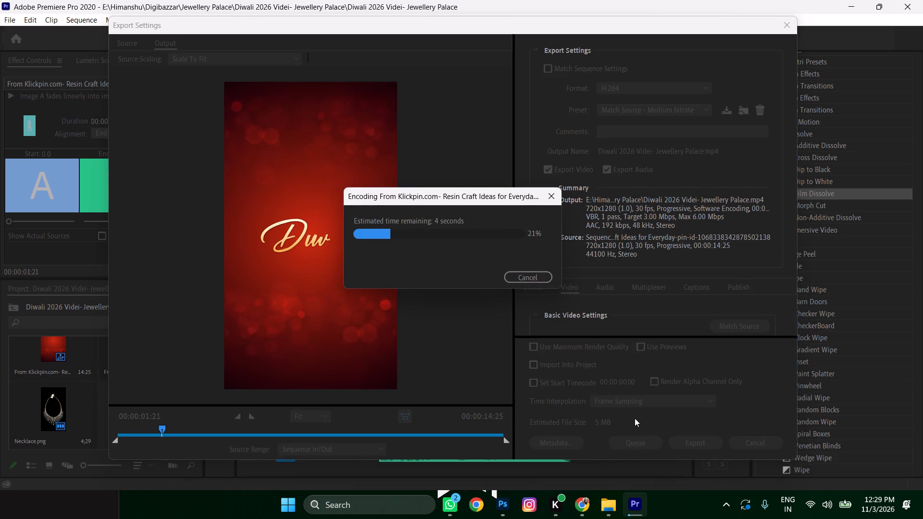
Switch to File Explorer, open Kanhaiya Alankar > Dhanteras 2026 Videi- KAM, and show its files as large thumbnails.
left_click(614, 507)
left_click(487, 432)
left_click_drag(464, 344, 436, 331)
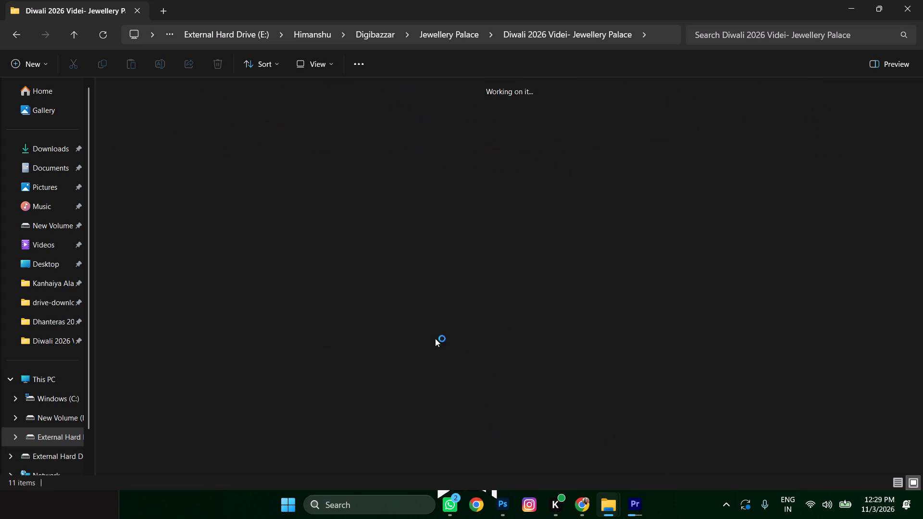
left_click_drag(634, 271, 626, 264)
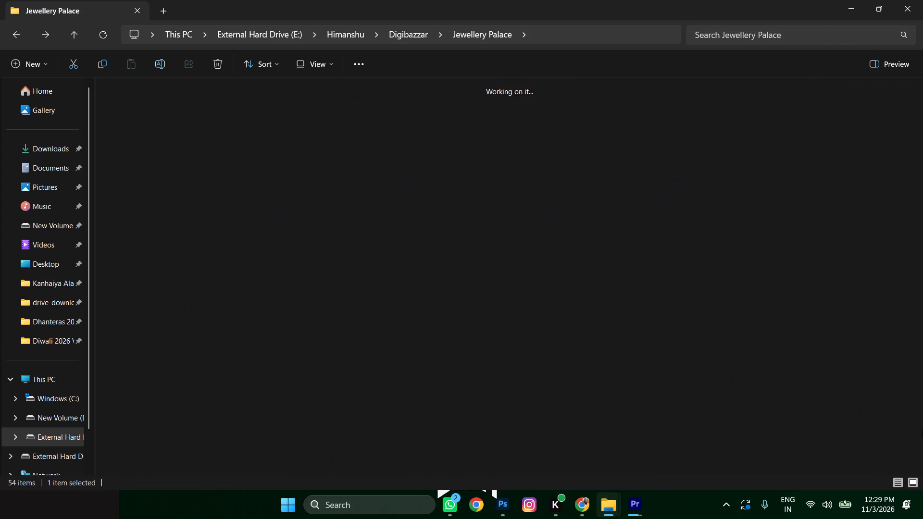
left_click(874, 328)
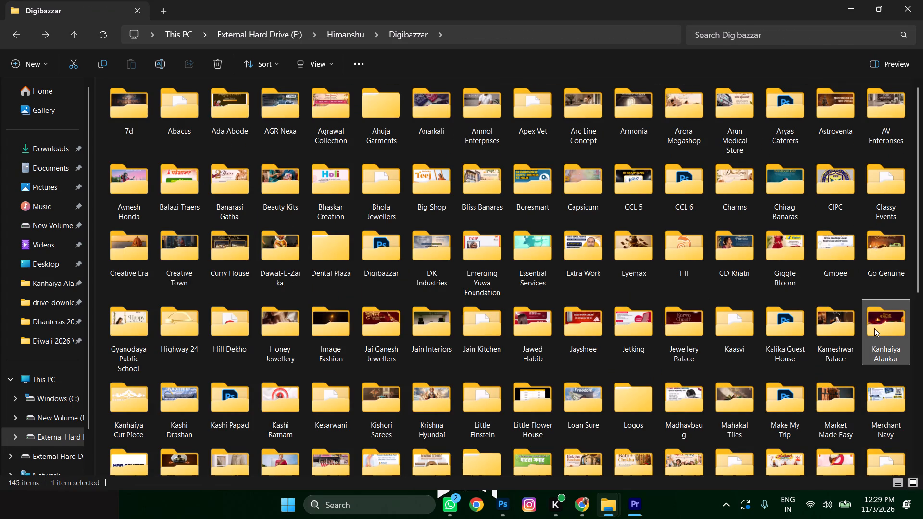
left_click(874, 328)
double_click(874, 328)
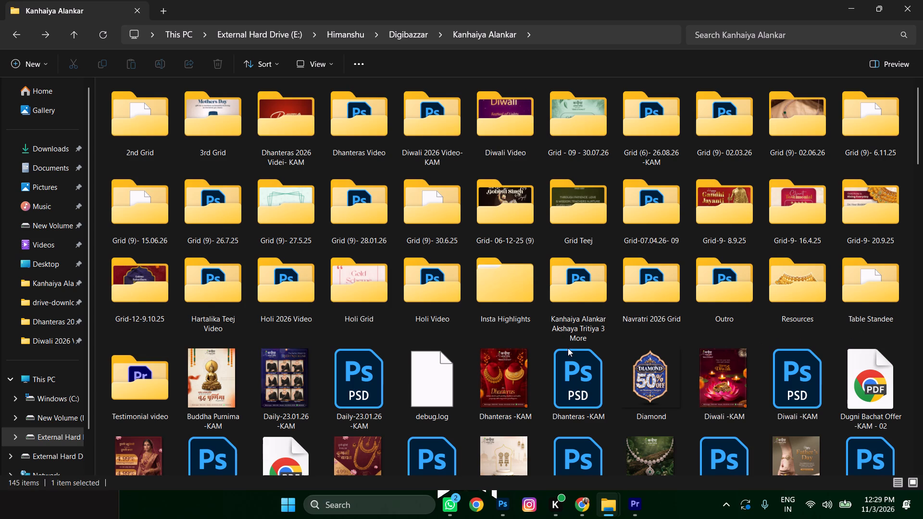
double_click(287, 115)
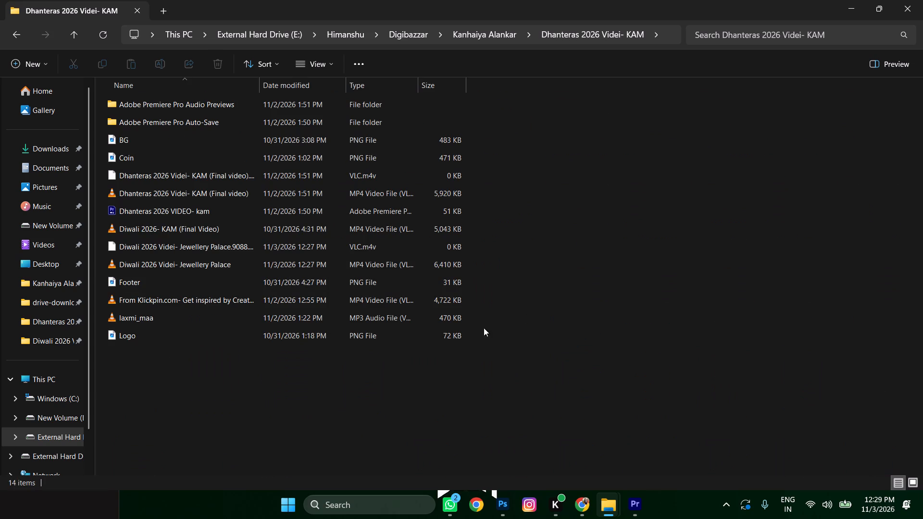
scroll(462, 326, "up", 20)
scroll(462, 326, "up", 15)
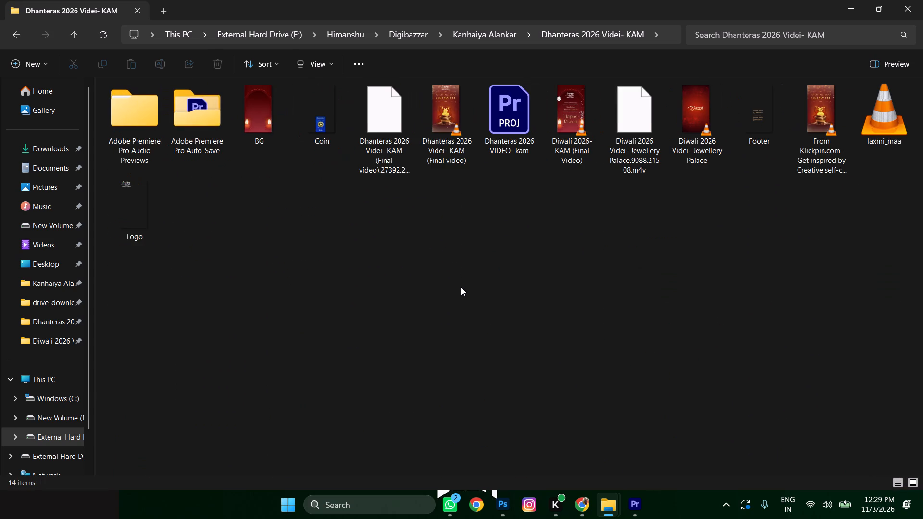
scroll(461, 283, "up", 1, "ctrl")
left_click(644, 245)
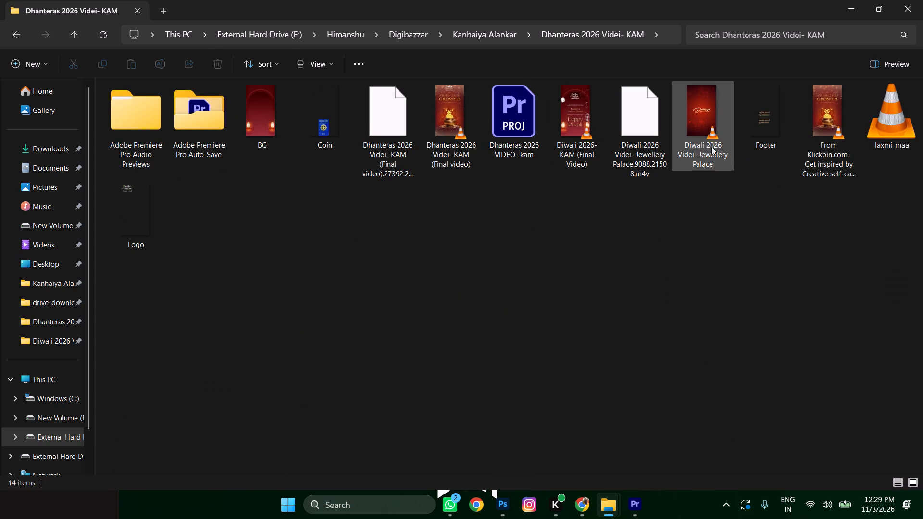
Permanently delete the misplaced Diwali 2026 Videi- Jewellery Palace video from the Dhanteras 2026 Videi- KAM folder.
left_click(706, 117)
key("shift+Delete")
key("Return")
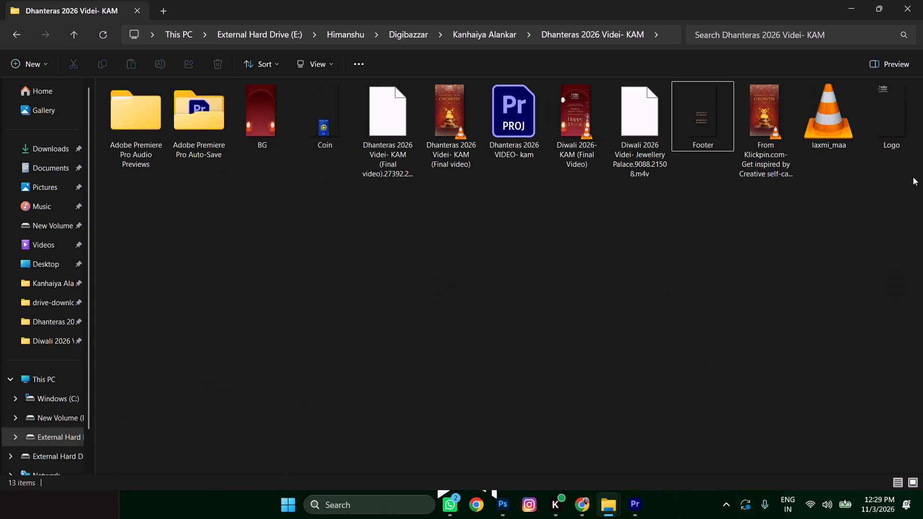
Go back up to Digibazzar, open Jewellery Palace > Diwali 2026 Videi- Jewellery Palace, and refresh the folder.
double_click(558, 320)
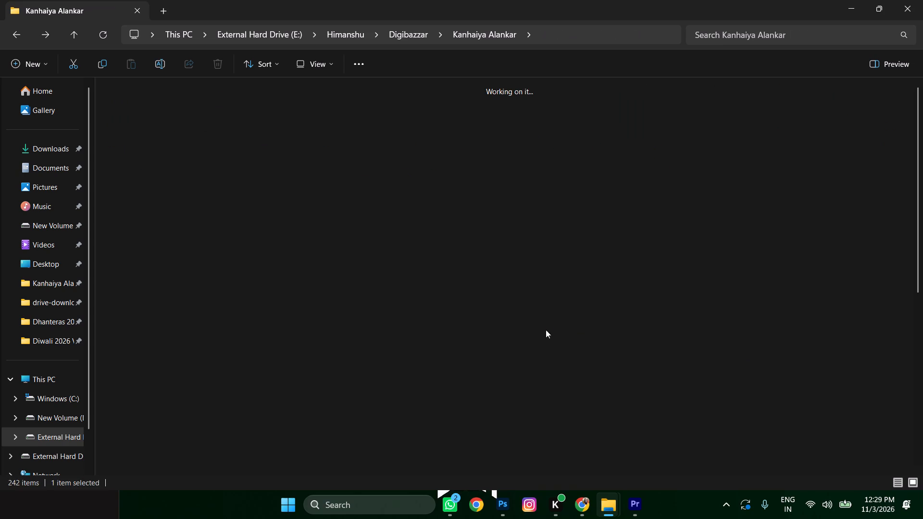
left_click(492, 260)
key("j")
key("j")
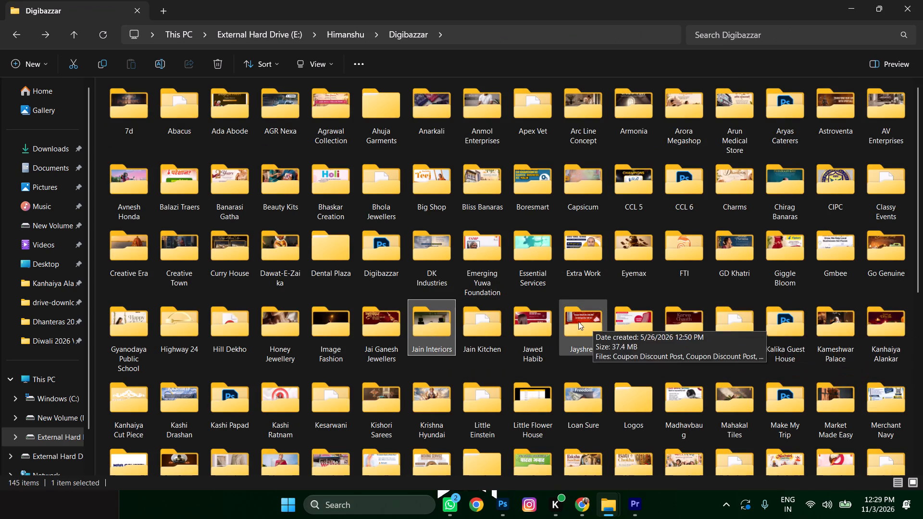
double_click(682, 319)
left_click(342, 289)
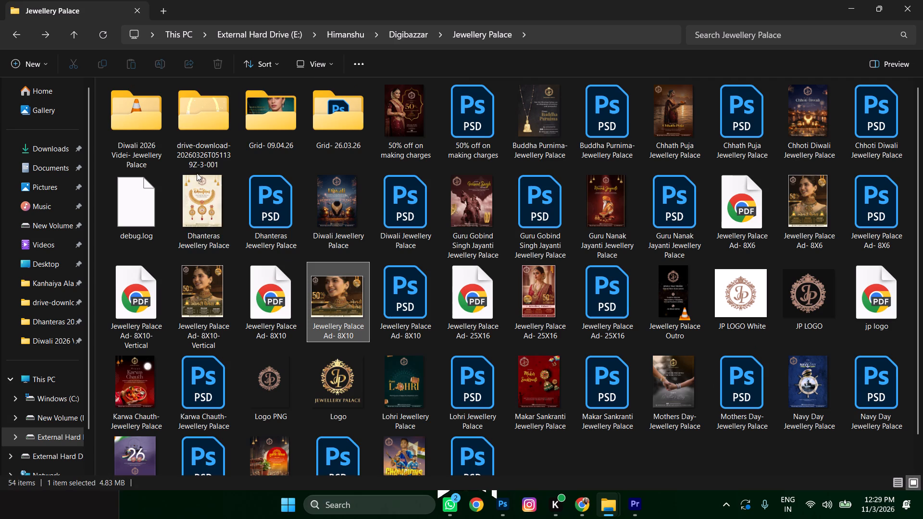
double_click(139, 113)
left_click(367, 291)
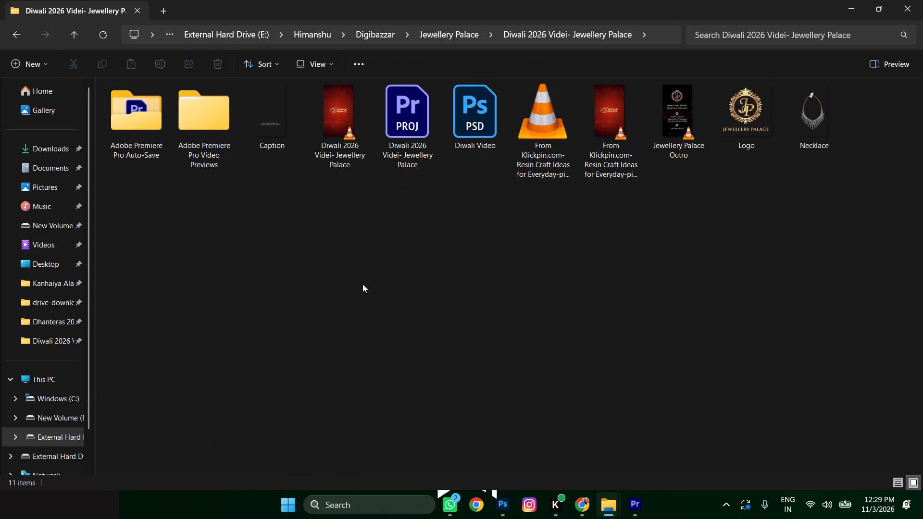
key("F4")
left_click(363, 291)
key("F5")
key("F5")
key("F5")
key("F5")
key("F5")
left_click_drag(352, 271, 352, 265)
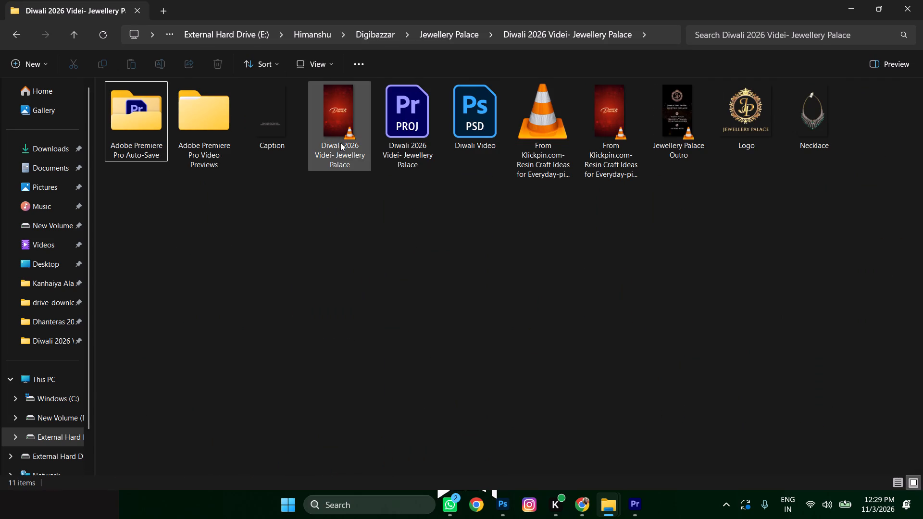
Play the exported Diwali 2026 Videi- Jewellery Palace video full screen to review it, and close the player.
left_click(343, 133)
left_click(339, 133)
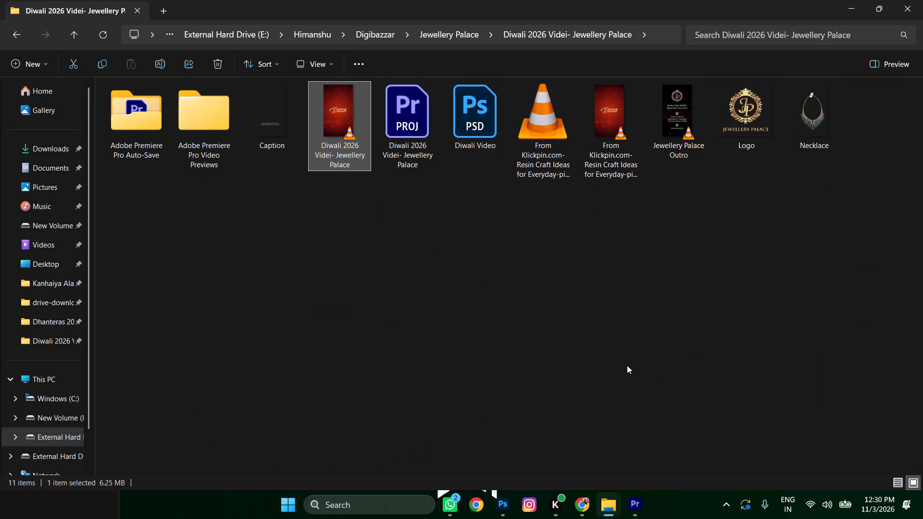
double_click(339, 105)
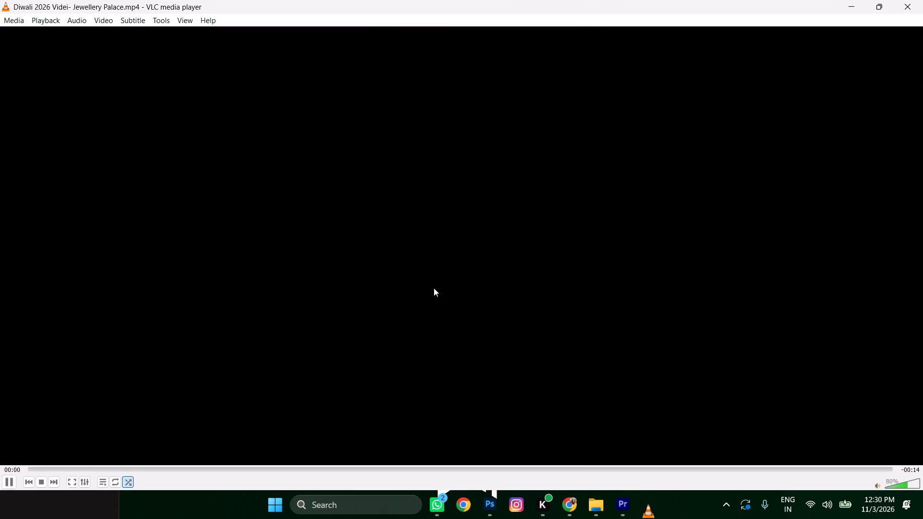
double_click(479, 246)
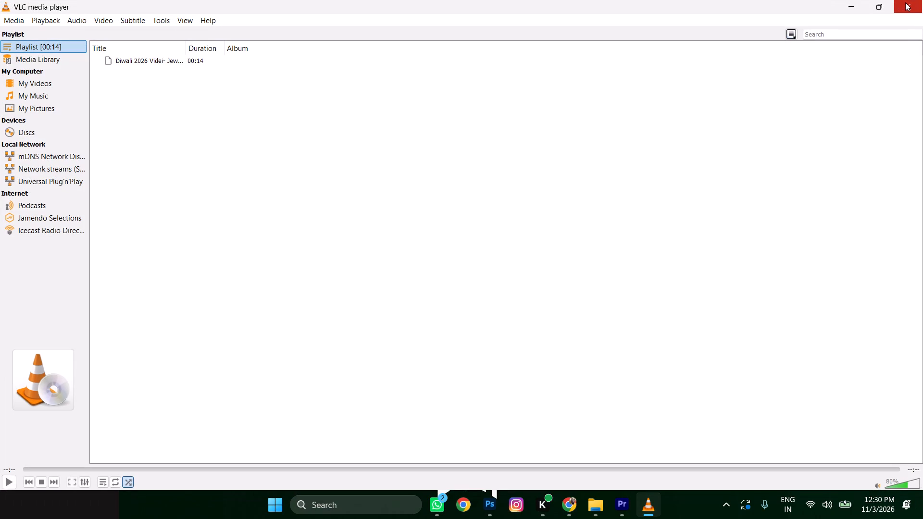
left_click(905, 3)
left_click(543, 322)
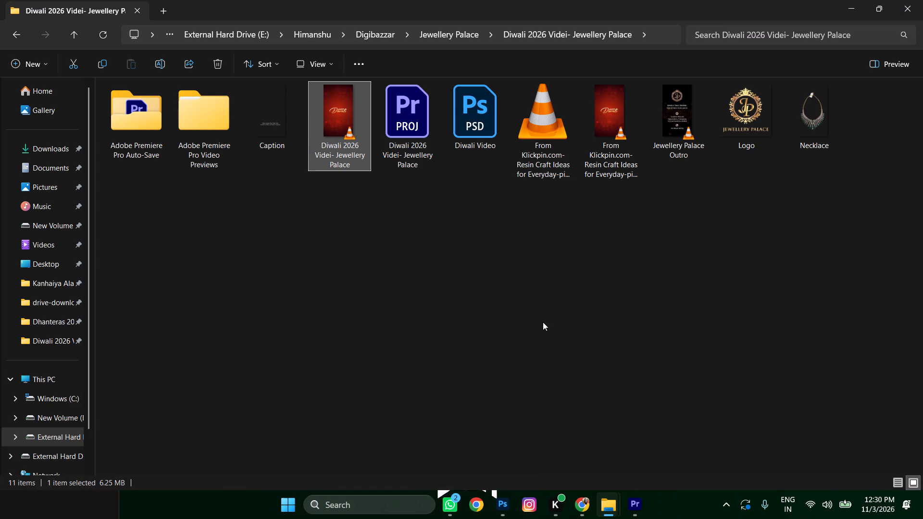